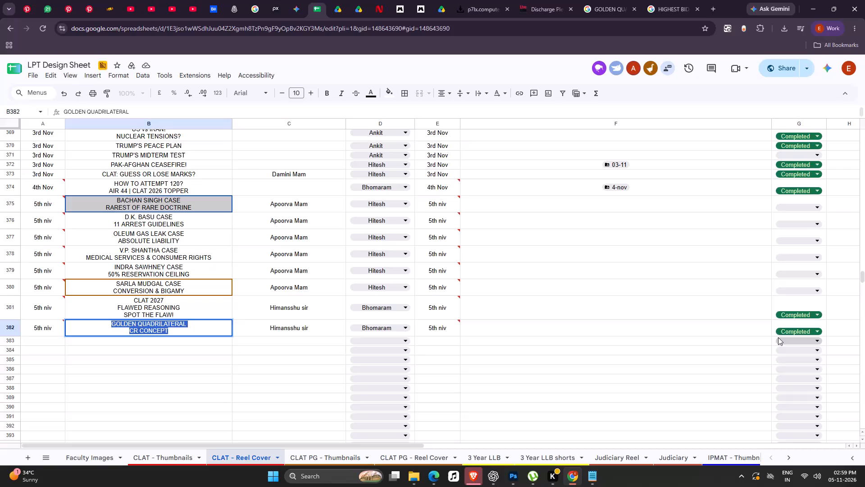
Check the CLAT Reel Cover, CLAT PG - Reel Cover, 3 Year LLB and 3 Year LLB shorts sheets for pending design tasks.
click(789, 338)
click(655, 338)
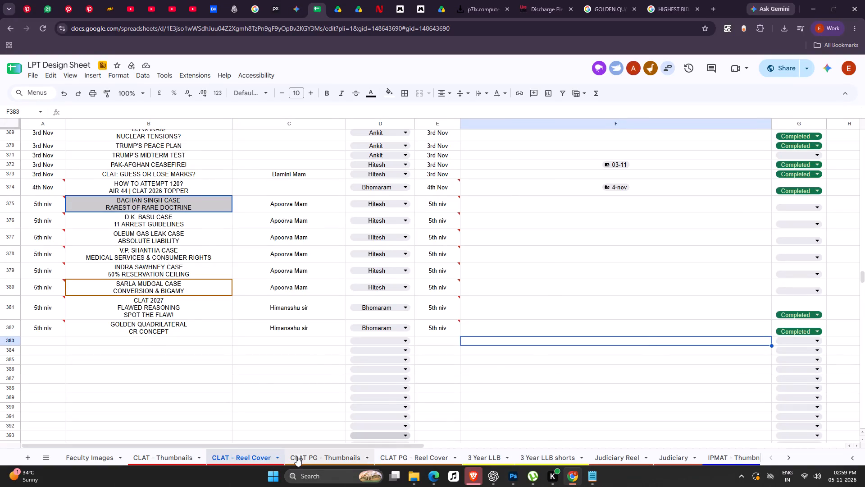
click(301, 455)
click(436, 462)
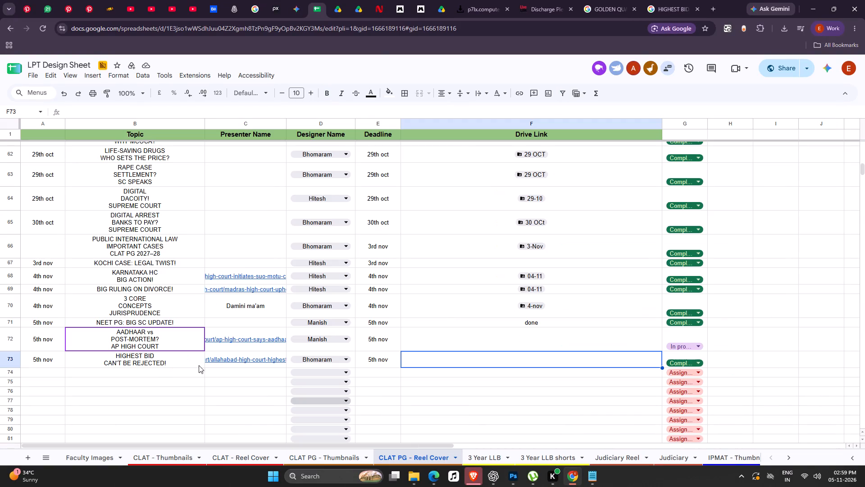
click(162, 361)
click(521, 364)
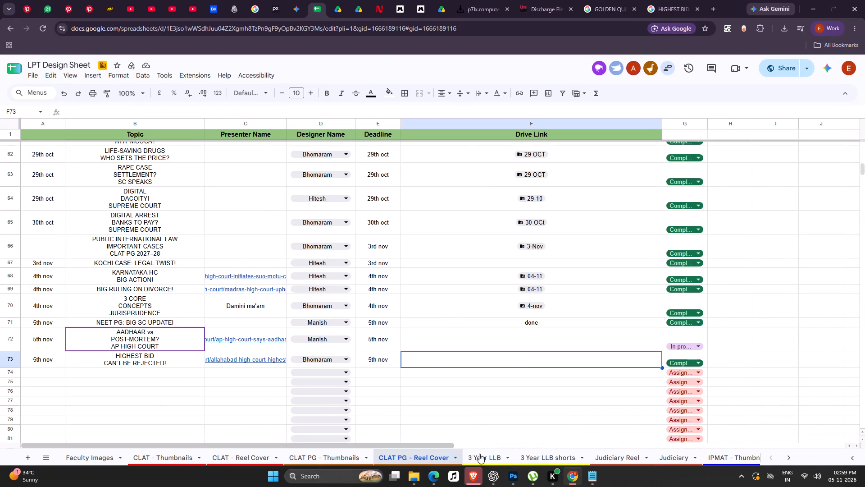
click(506, 458)
click(533, 452)
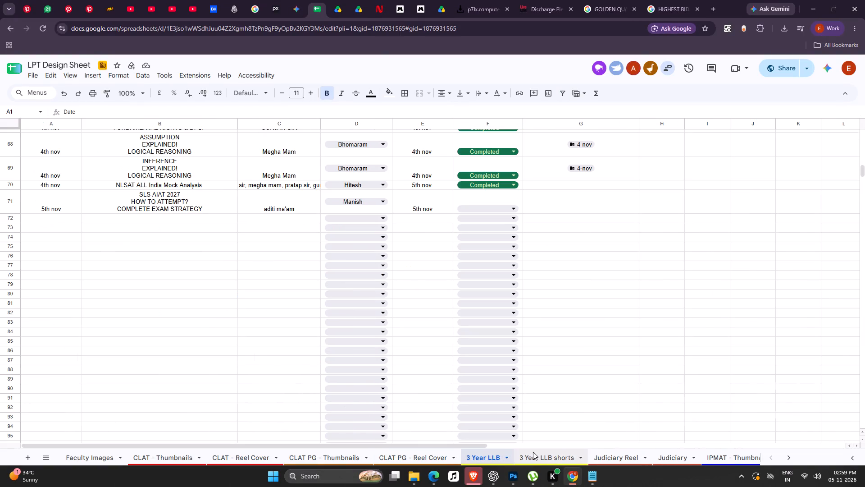
click(407, 222)
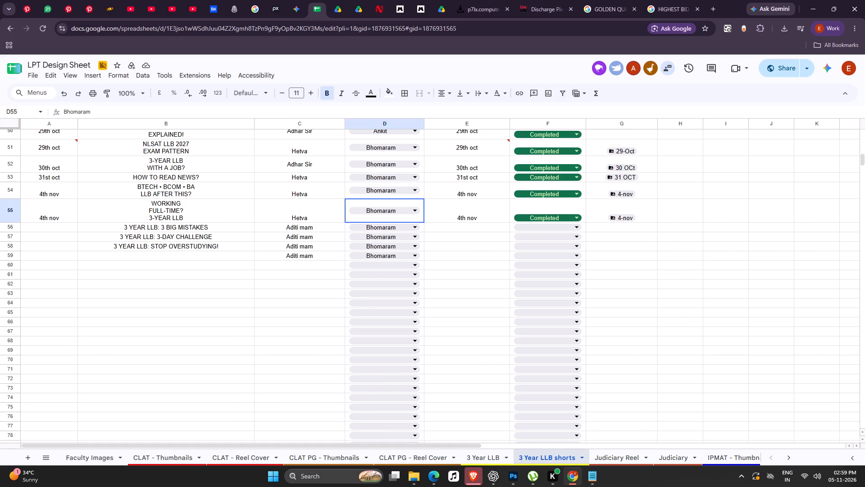
click(459, 228)
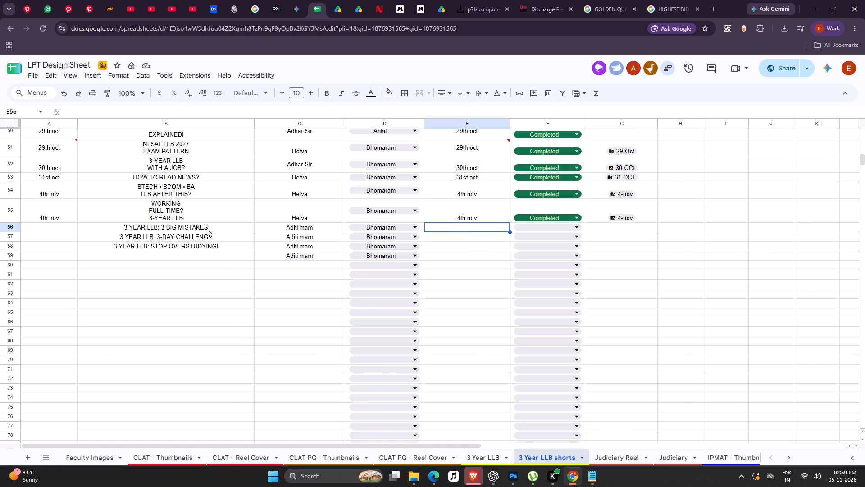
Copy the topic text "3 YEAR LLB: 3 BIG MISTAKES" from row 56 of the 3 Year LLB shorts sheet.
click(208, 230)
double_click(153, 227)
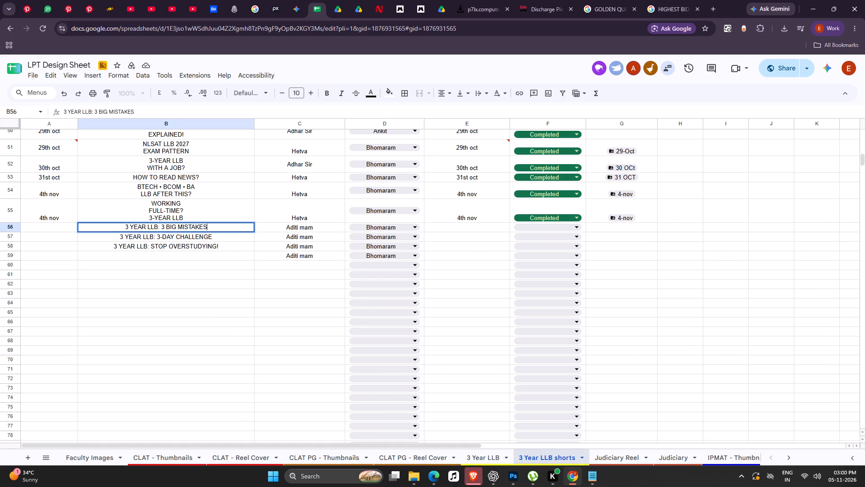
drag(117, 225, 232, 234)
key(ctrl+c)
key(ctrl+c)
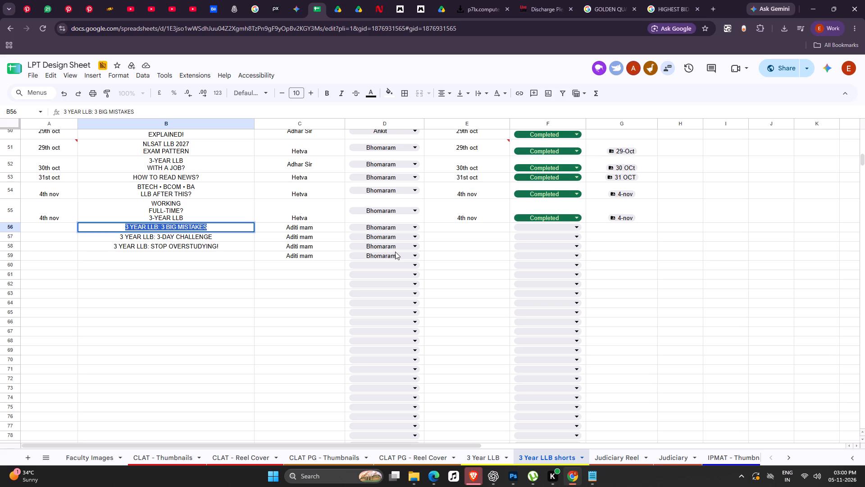
Copy the presenter name "Aditi mam" from row 56 and search the Downloads folder for it in File Explorer.
double_click(280, 231)
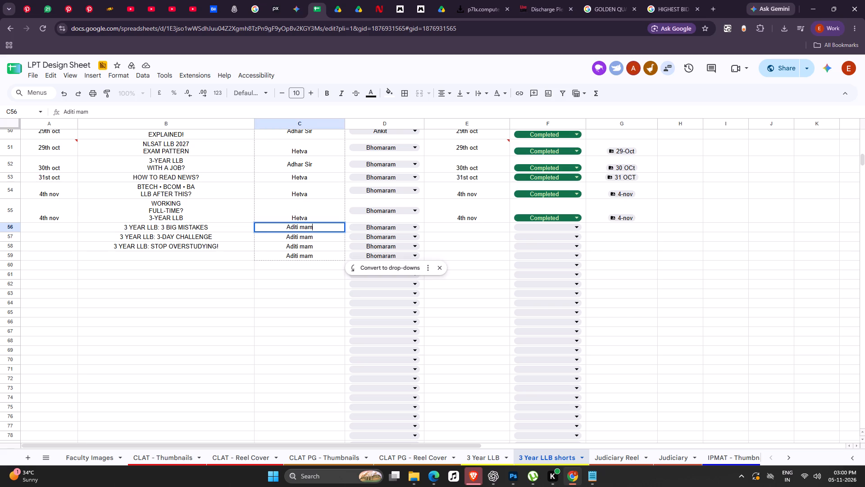
drag(287, 229, 314, 228)
key(ctrl+c)
key(ctrl+c)
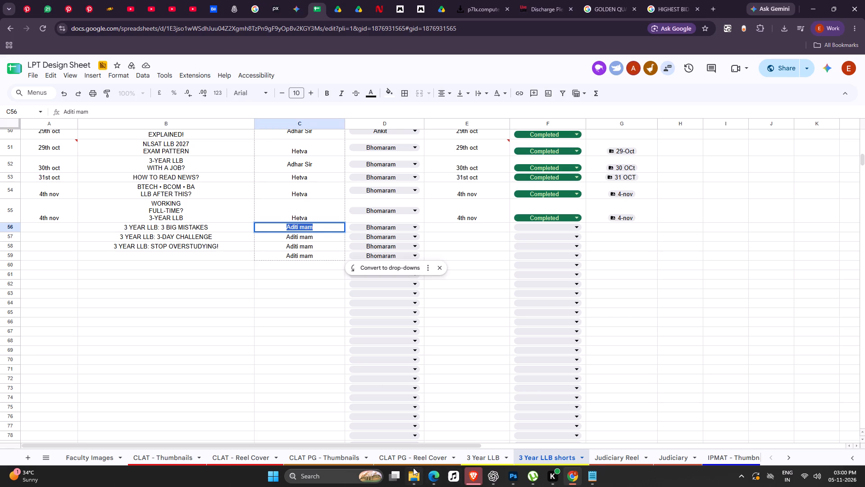
click(413, 468)
double_click(45, 125)
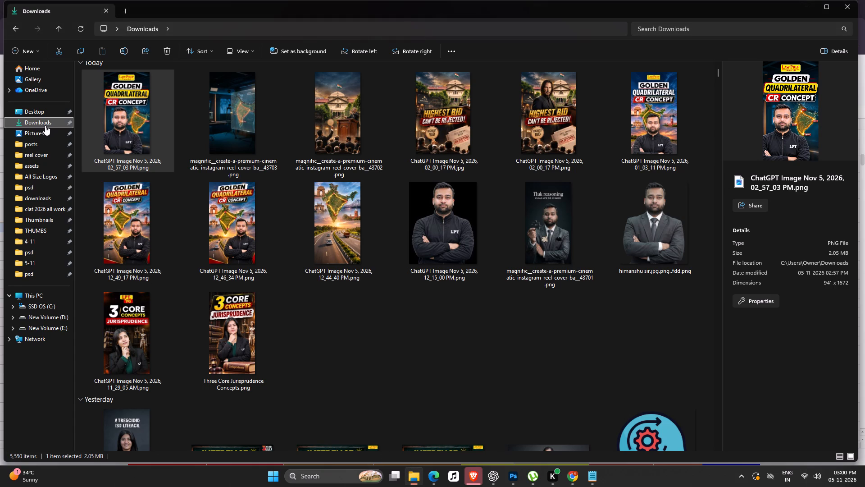
click(669, 31)
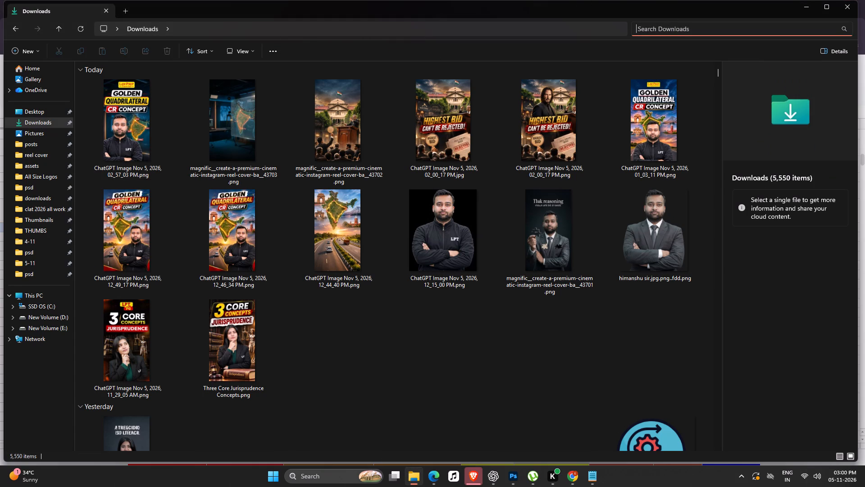
key(ctrl+v)
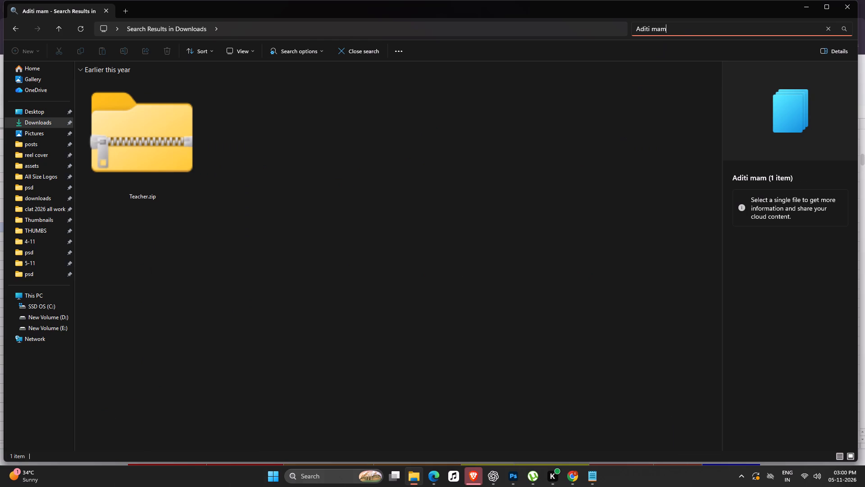
Search the whole computer from This PC for the presenter's files, using "Aditi" as the search term.
click(47, 125)
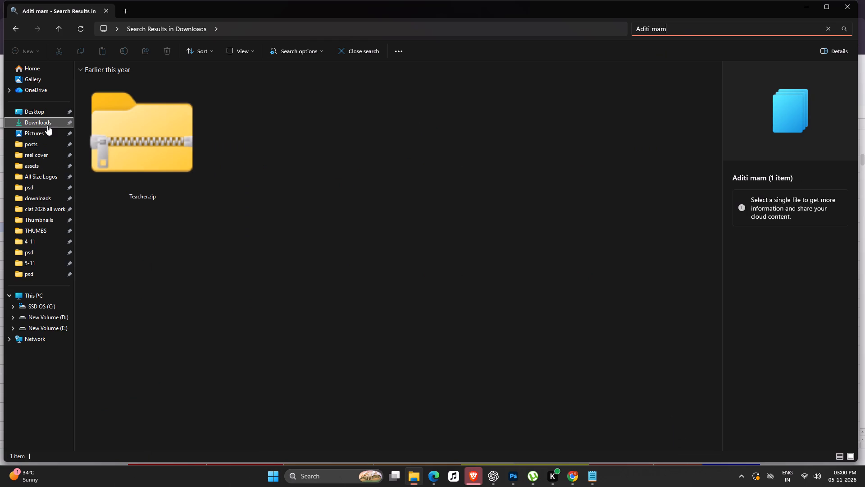
click(45, 299)
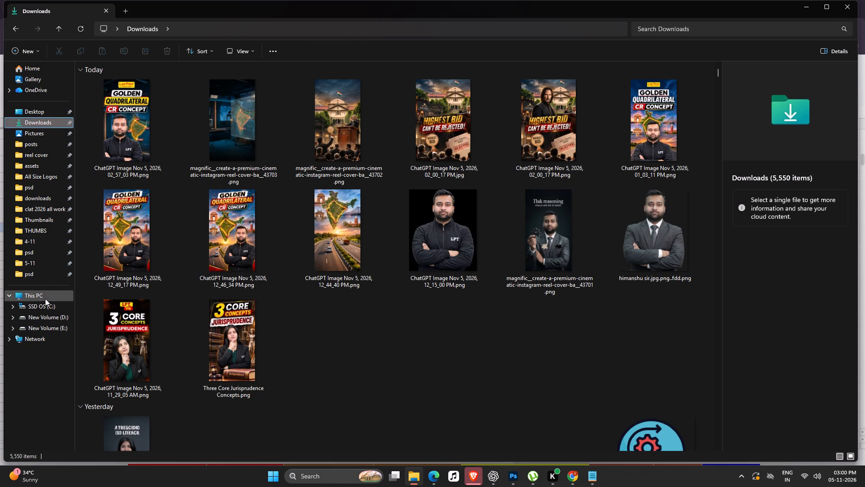
click(641, 30)
key(ctrl+v)
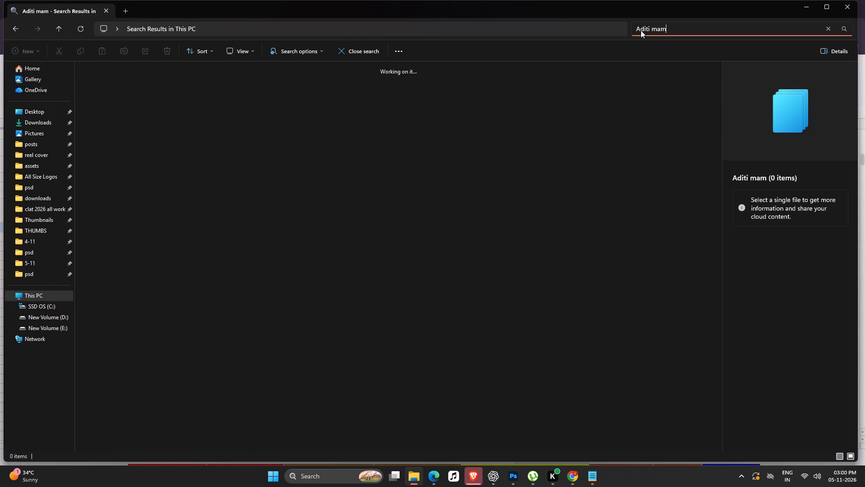
key(BackSpace)
key(BackSpace)
key(BackSpace)
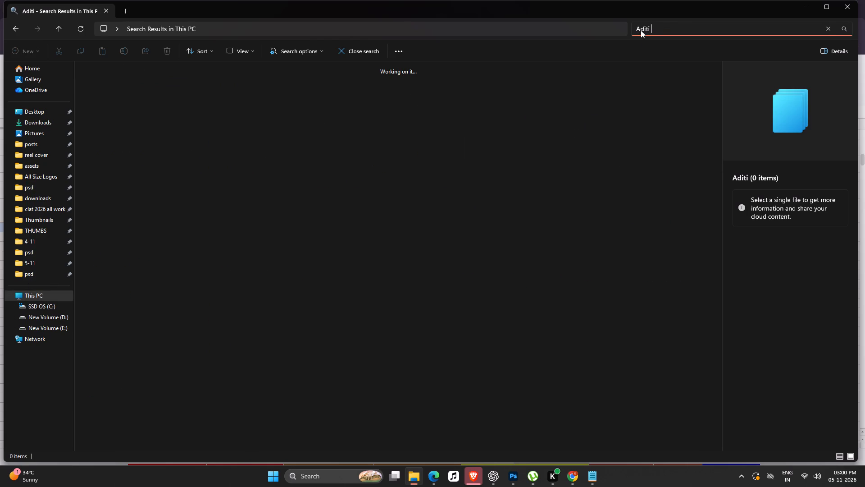
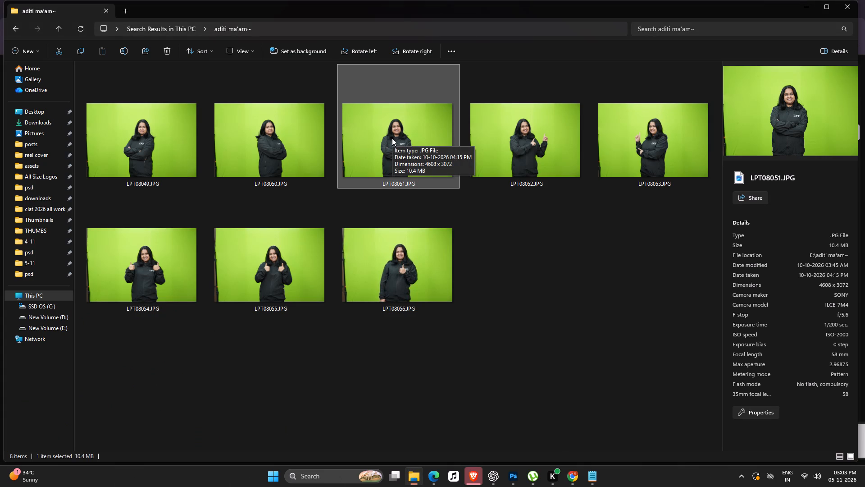
click(497, 243)
drag(395, 121, 410, 193)
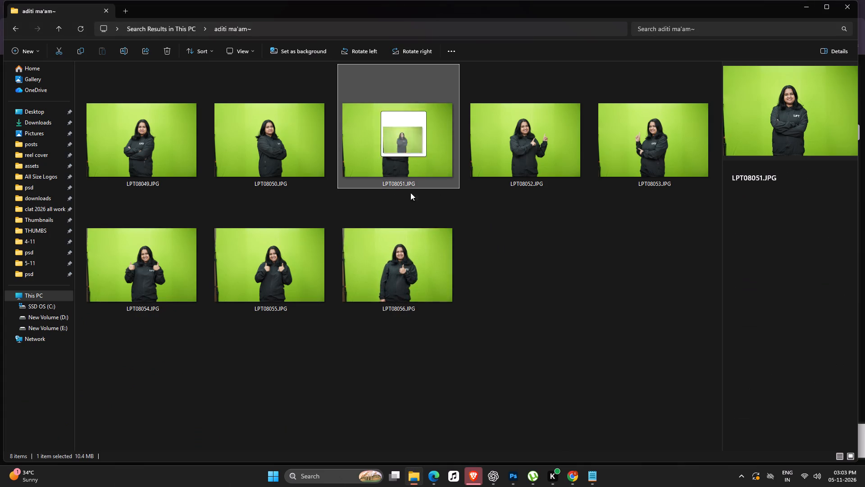
drag(410, 193, 514, 423)
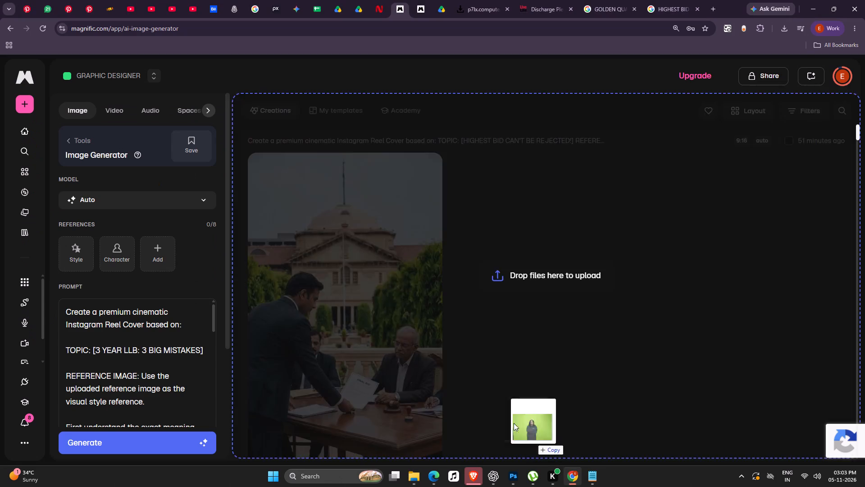
drag(514, 423, 150, 248)
click(195, 246)
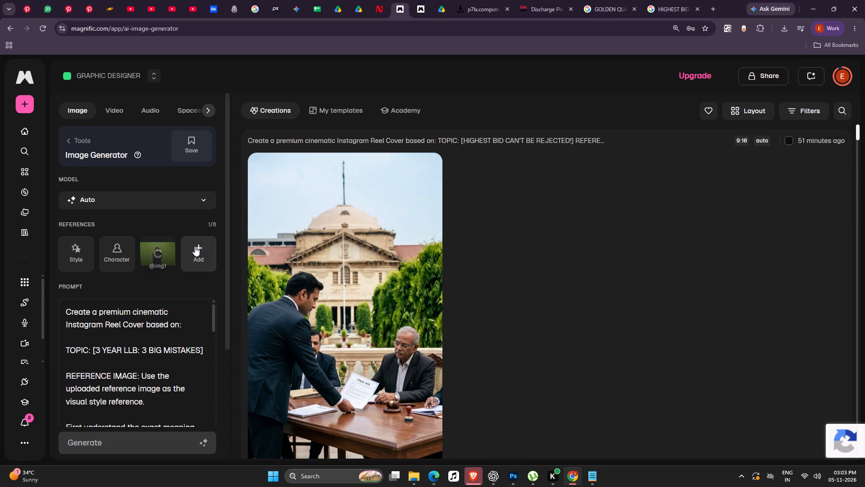
click(842, 84)
Translate the topic "3 YEAR LLB: 3 BIG MISTAKES" from the design sheet into Hindi with Google's translator, and close the translator window.
click(318, 0)
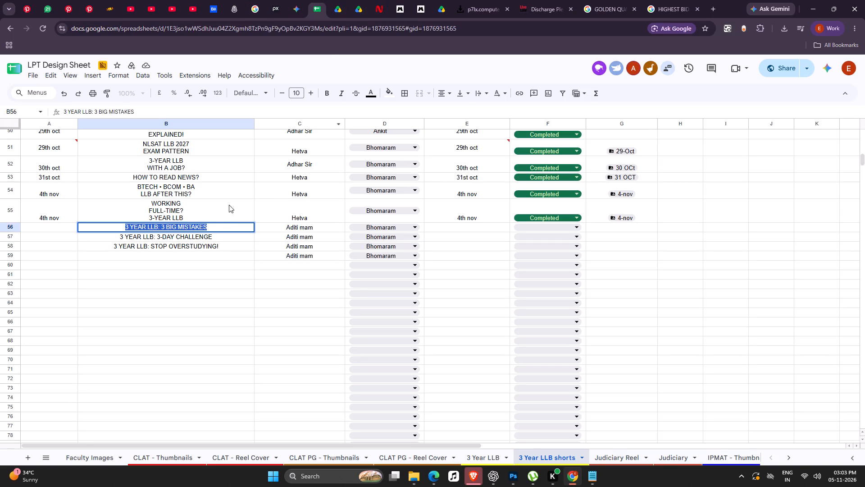
key(ctrl+c)
key(ctrl+c)
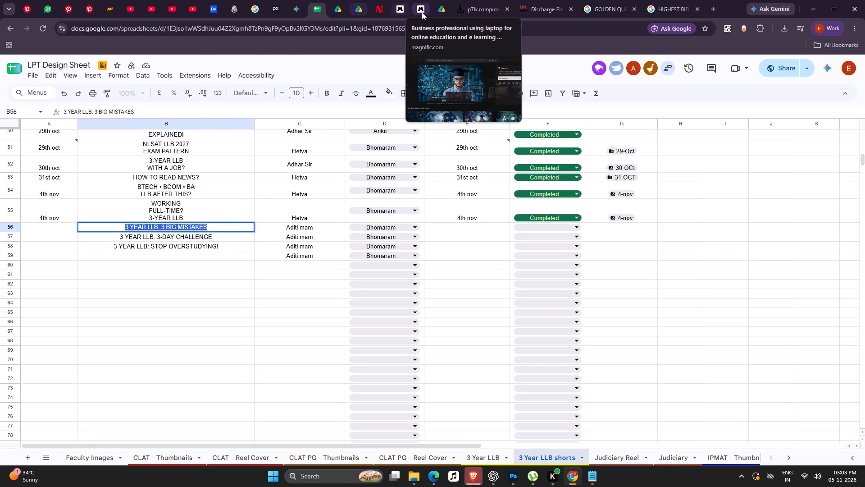
drag(257, 10, 259, 19)
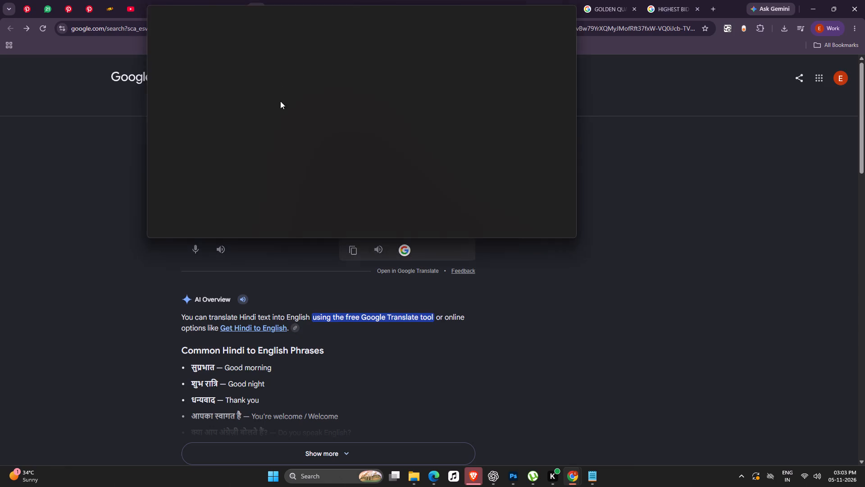
click(546, 13)
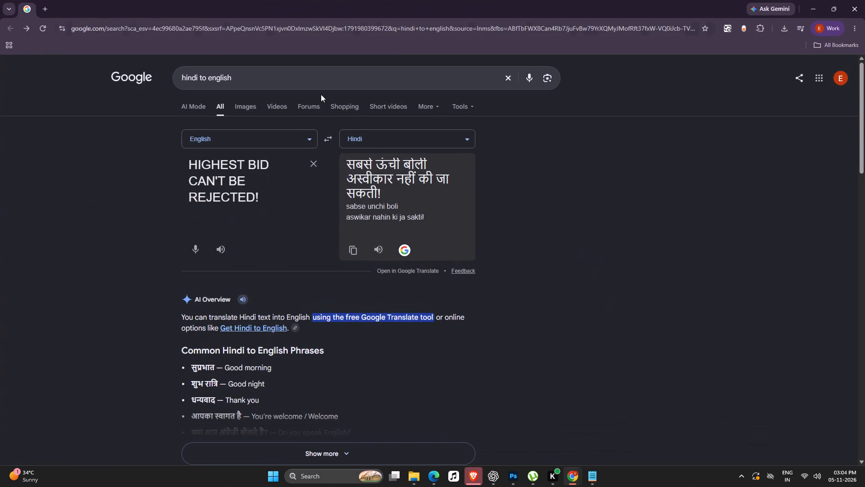
click(311, 160)
key(ctrl+v)
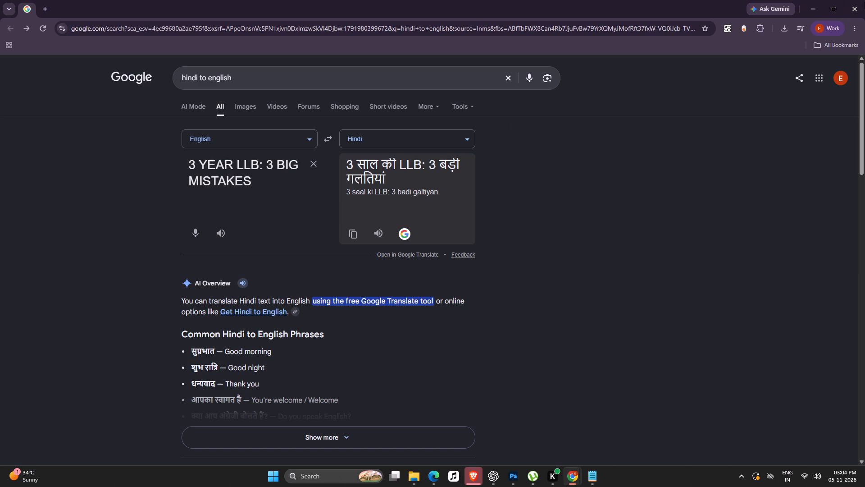
click(855, 7)
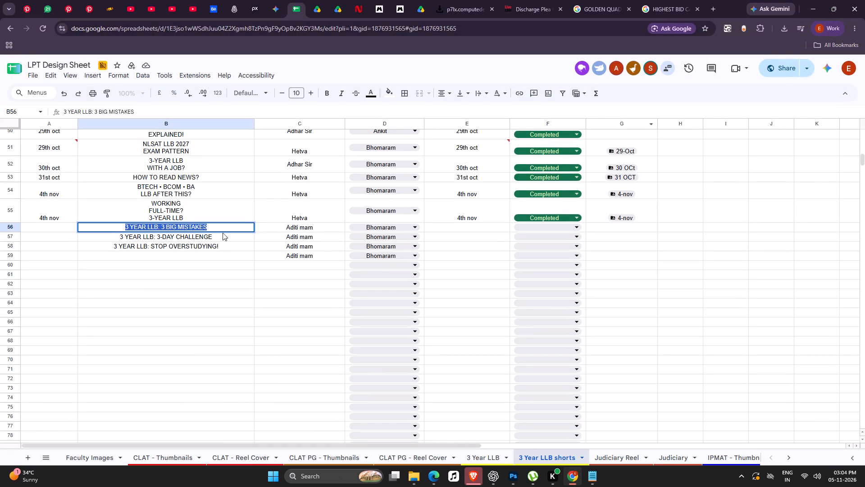
Copy only the phrase "3 BIG MISTAKES" from the topic in cell B56 of the design sheet.
click(178, 229)
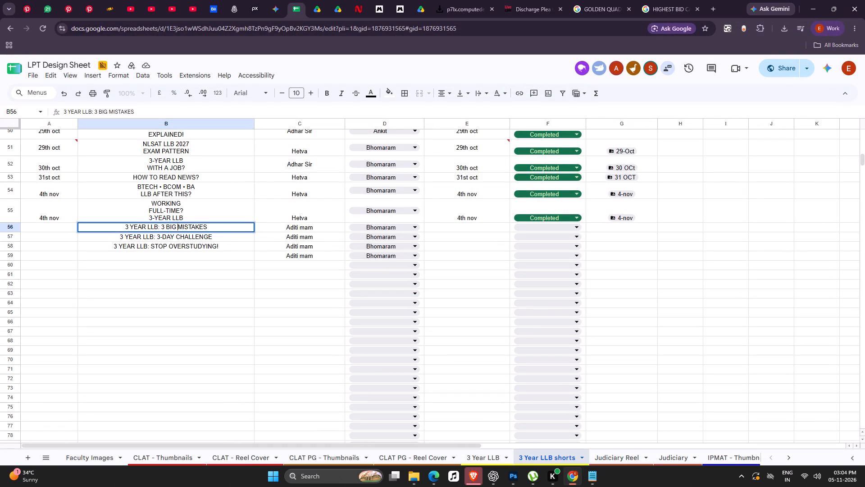
drag(175, 229, 165, 233)
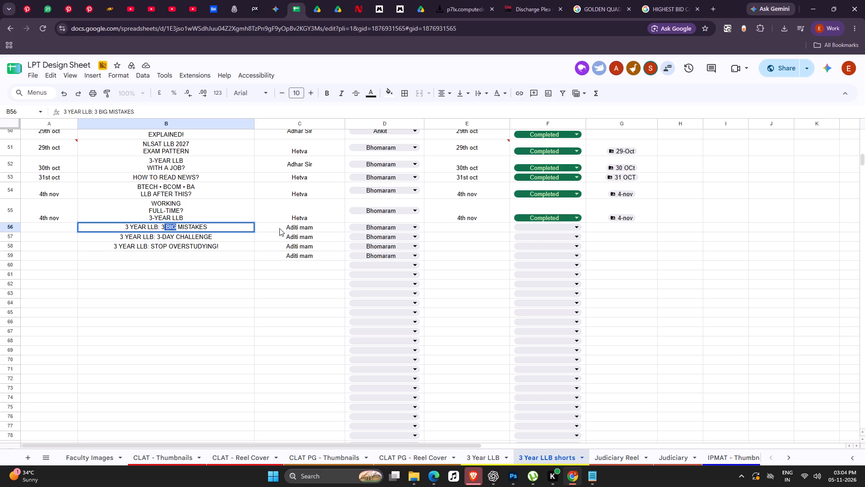
drag(159, 224, 232, 231)
key(ctrl+c)
key(ctrl+c)
On Pinterest, open the Nettra "TELEGRAMDAN CHIQIB" reel cover pin and capture a screenshot of its full cover image.
click(74, 0)
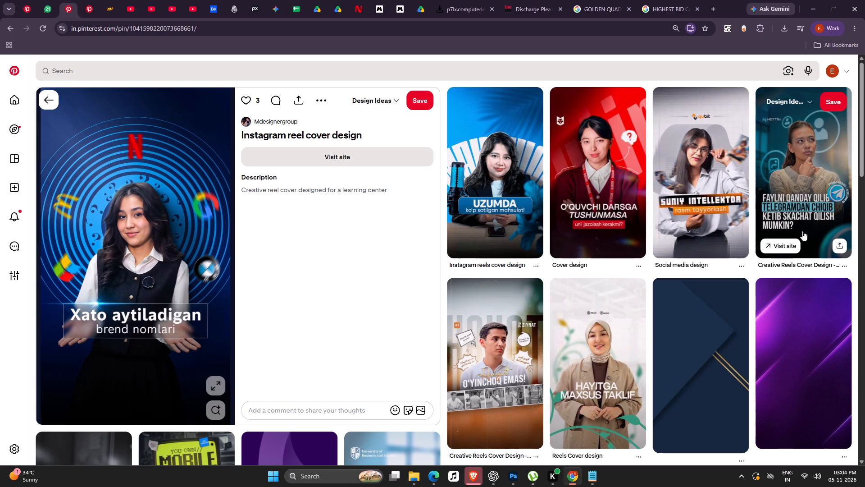
click(800, 209)
key(shift+super+s)
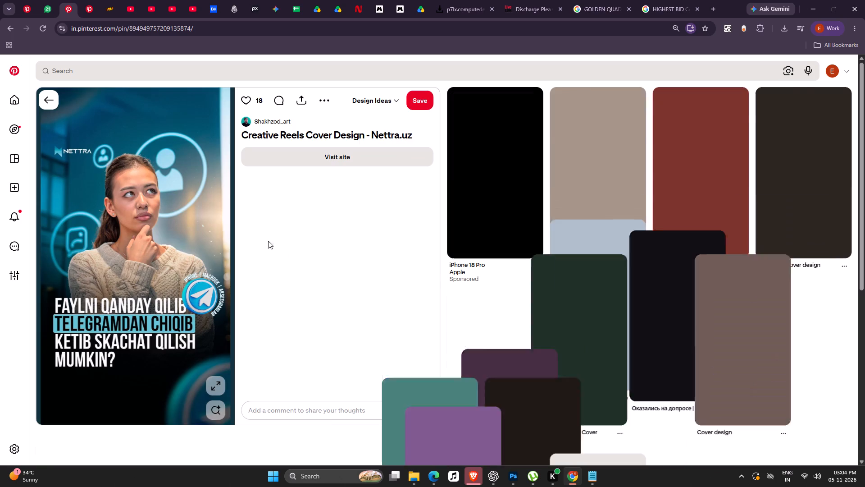
drag(37, 88, 232, 445)
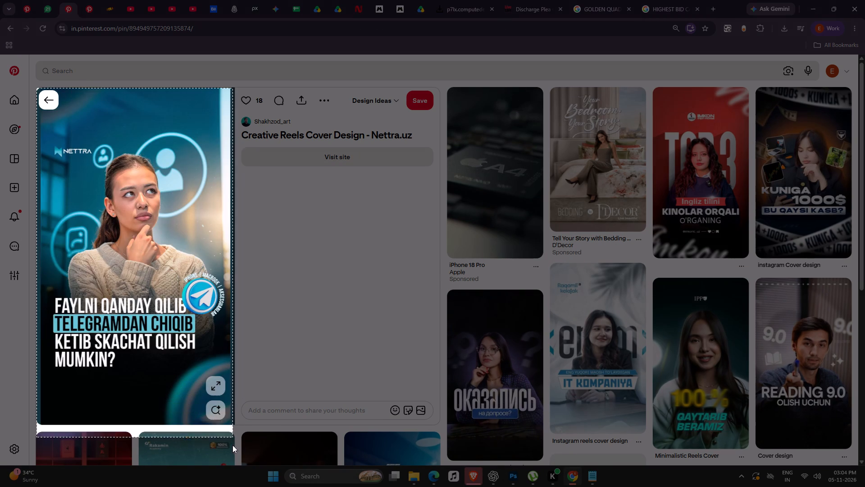
drag(232, 445, 234, 424)
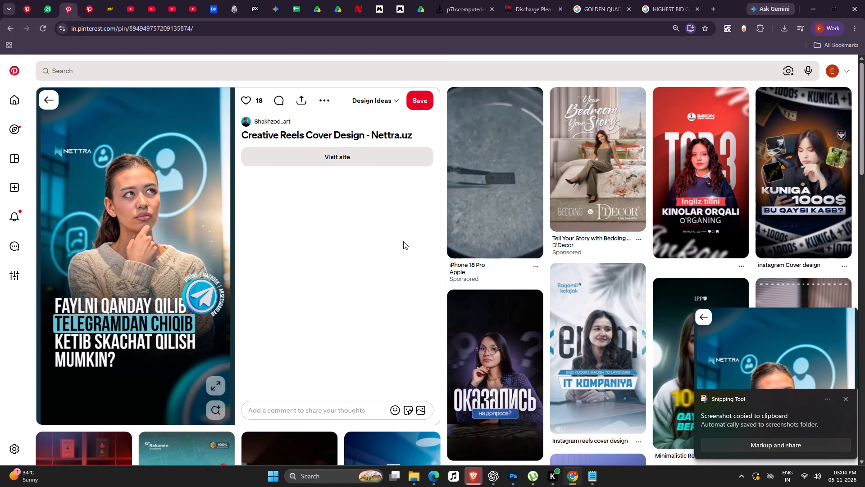
Browse the related reel cover designs around the Nettra pin for further style references.
scroll(403, 241, down, 3)
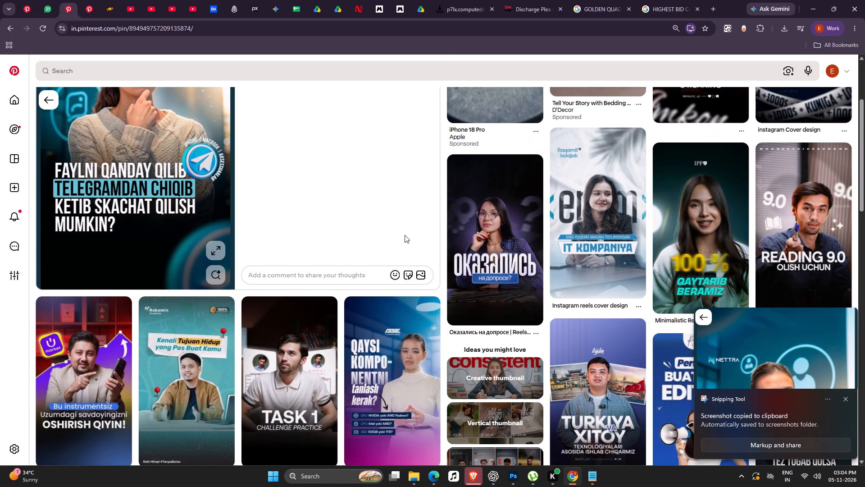
scroll(405, 235, down, 4)
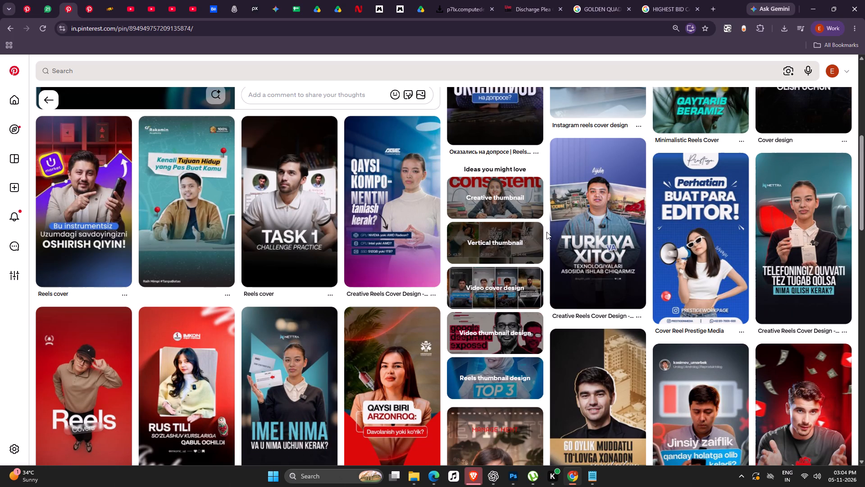
On Pinterest, open the Nettra reels cover with the red battery behind the woman and take a screenshot of the cover.
scroll(550, 245, down, 2)
click(824, 145)
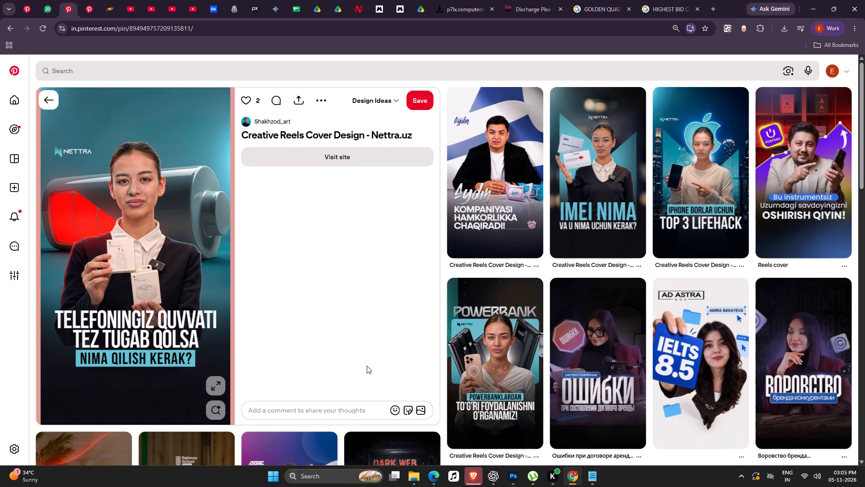
key(shift+super+s)
drag(43, 83, 182, 386)
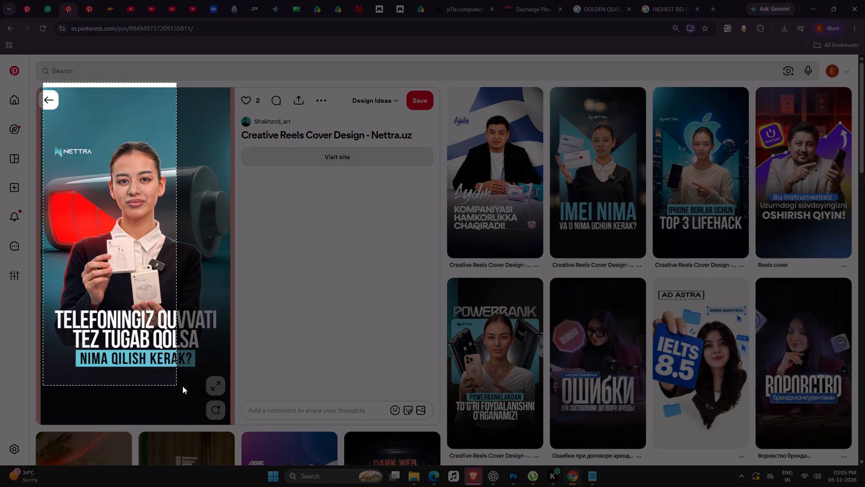
drag(182, 386, 229, 423)
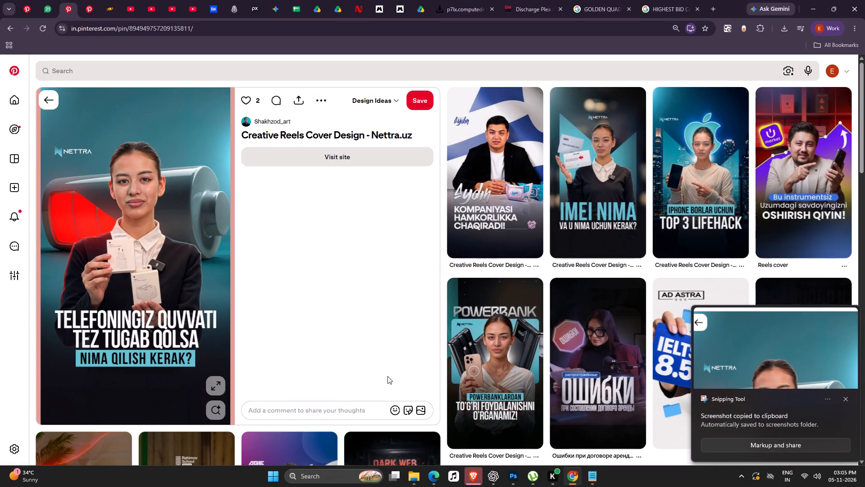
Take a screenshot of the "STOP! Orqaga yuring." reels cover with the stop sign from the related pins.
scroll(360, 309, down, 5)
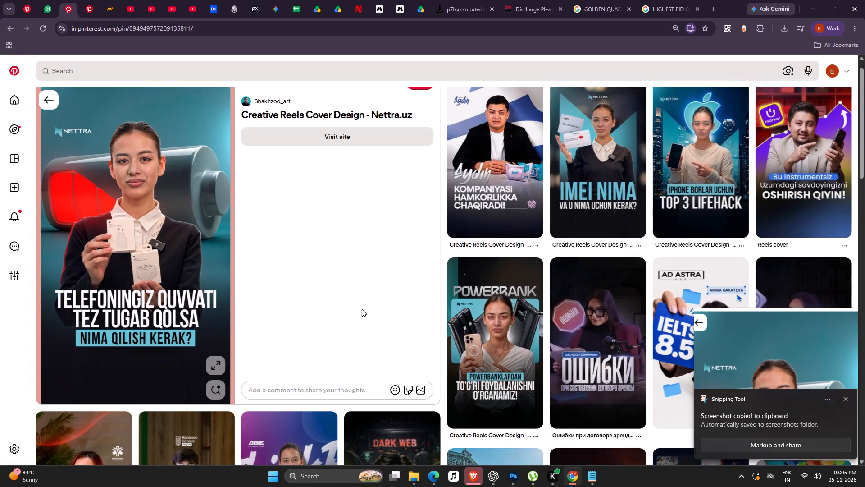
scroll(362, 309, down, 2)
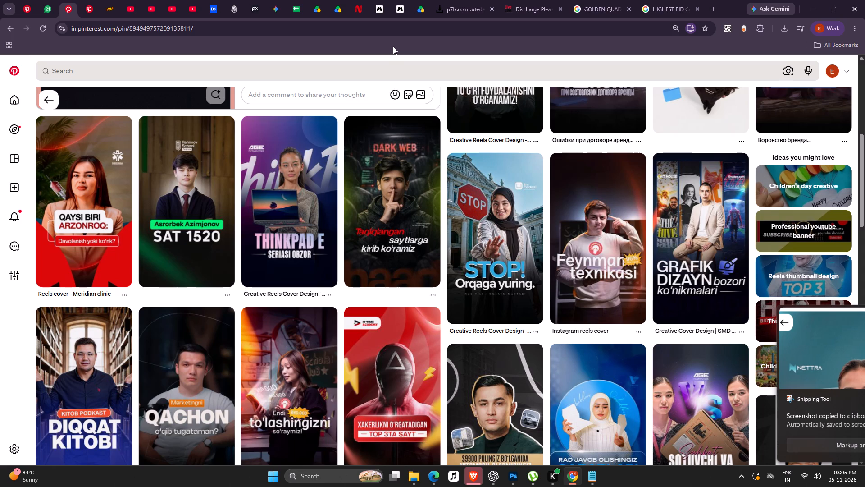
key(shift+super+s)
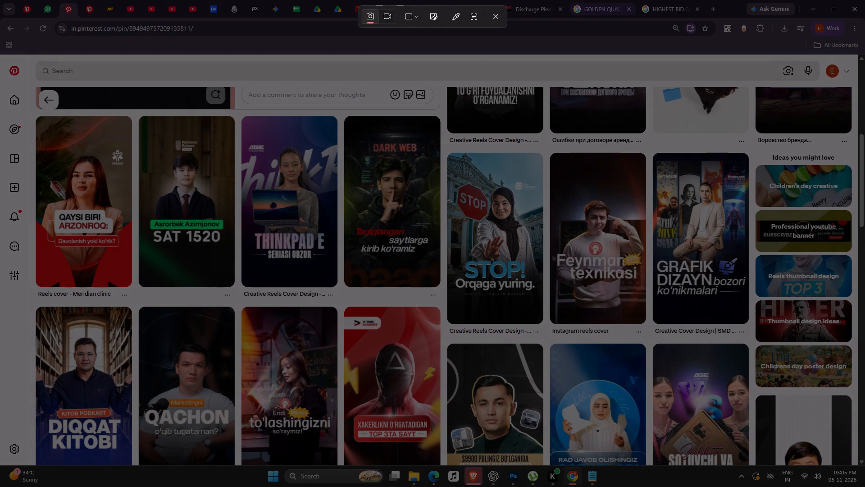
drag(446, 149, 543, 325)
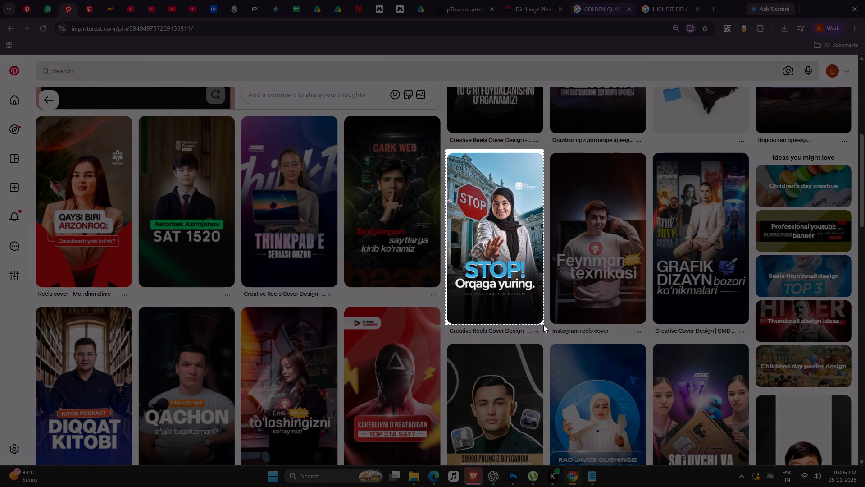
drag(543, 325, 542, 325)
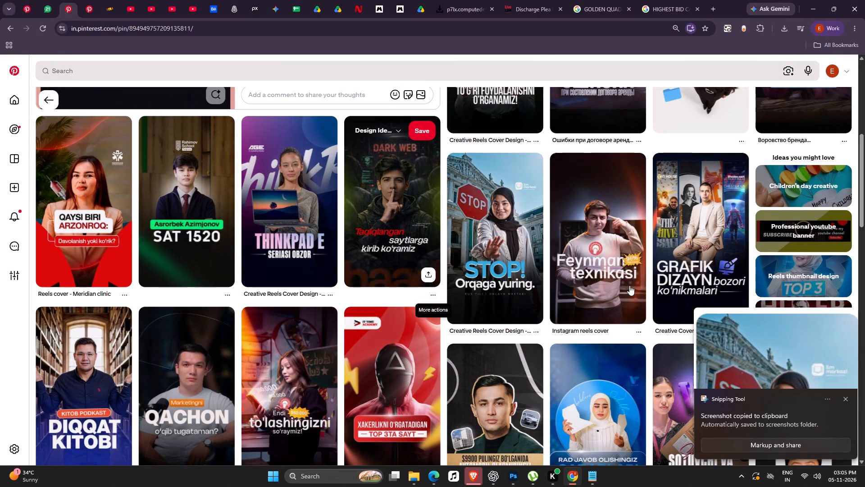
click(843, 398)
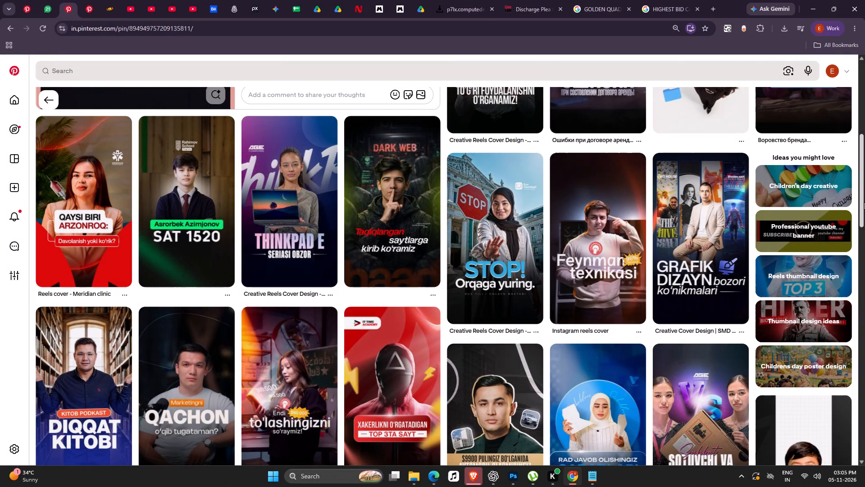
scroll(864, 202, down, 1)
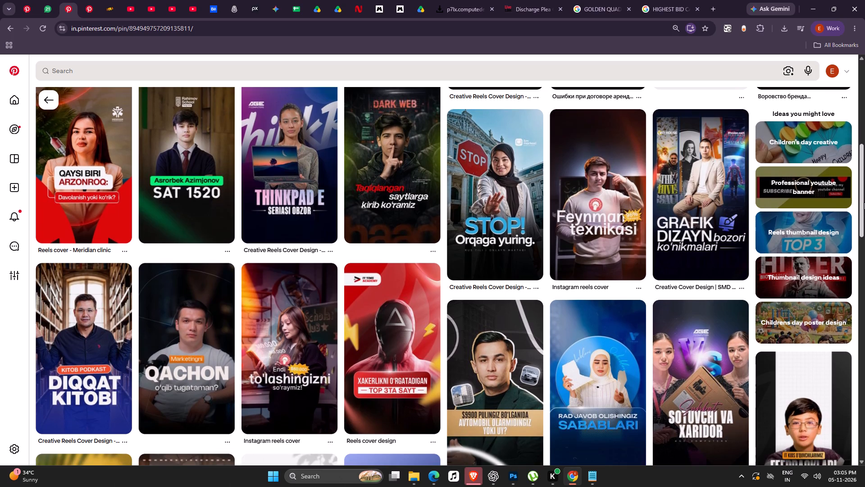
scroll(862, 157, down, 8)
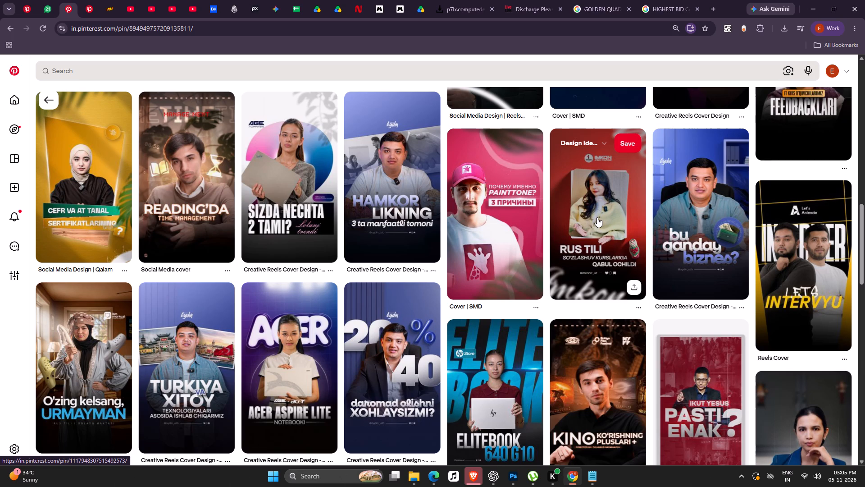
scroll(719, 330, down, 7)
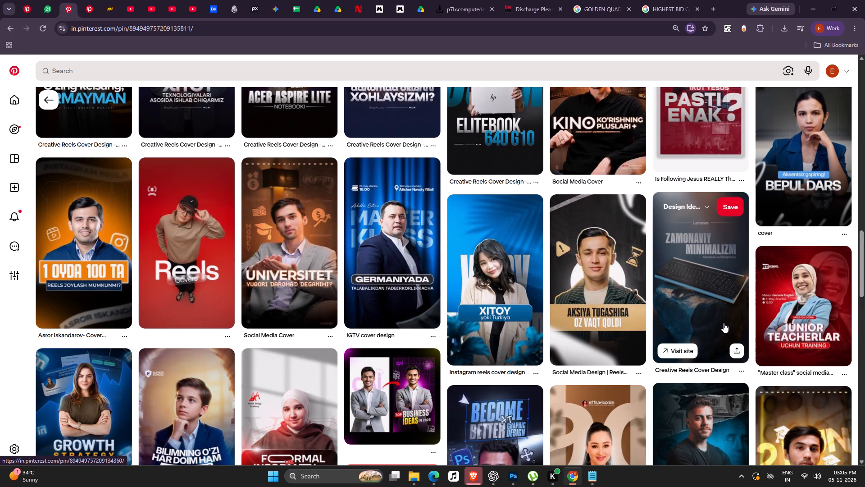
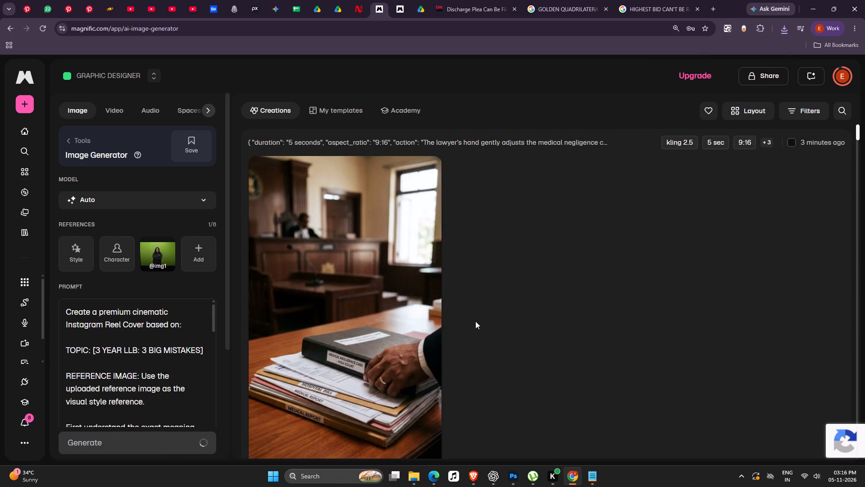
Switch to Photoshop, then save and close the Golden Quadrilateral CR Concept document r3.psd.
key(alt+Tab)
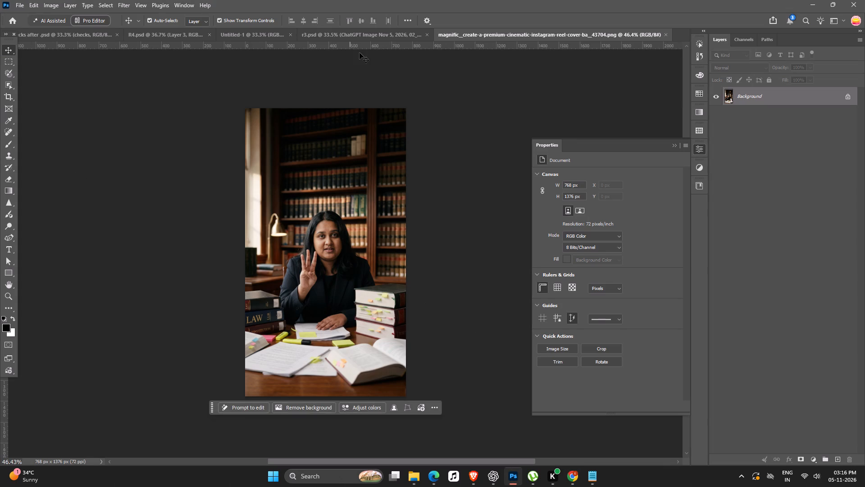
click(359, 32)
key(ctrl+s)
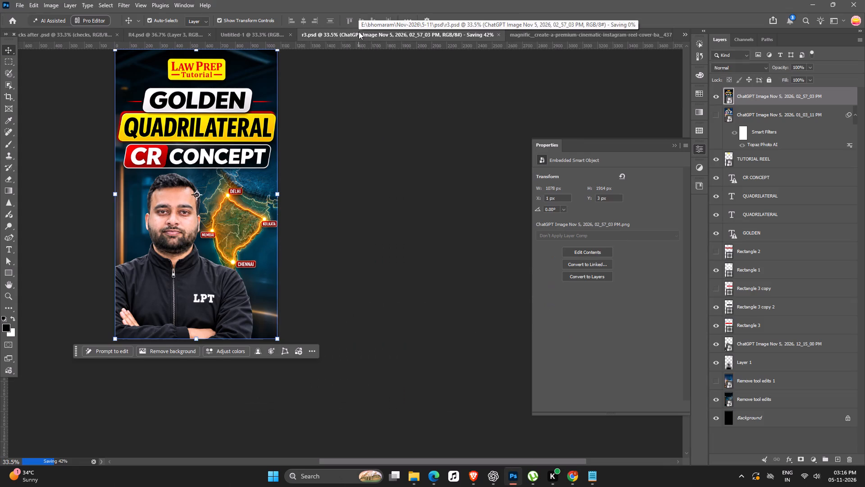
key(ctrl+w)
Unlock the seated law-library image's layer and copy it into the blank 1080 x 1920 px Untitled-1 document.
click(270, 33)
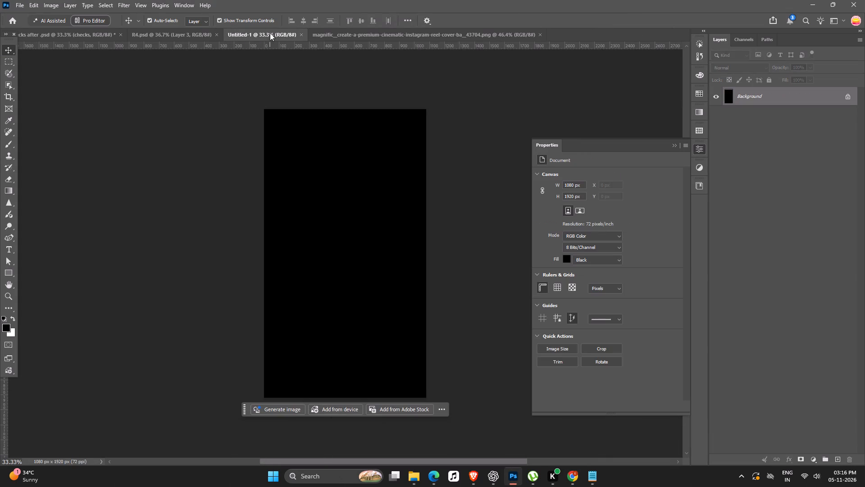
key(v)
click(379, 33)
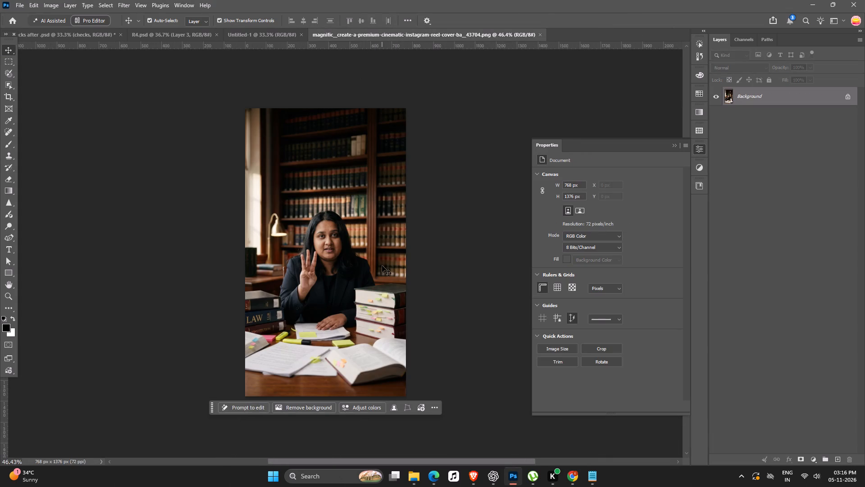
drag(846, 96, 819, 106)
click(329, 175)
click(849, 98)
click(365, 209)
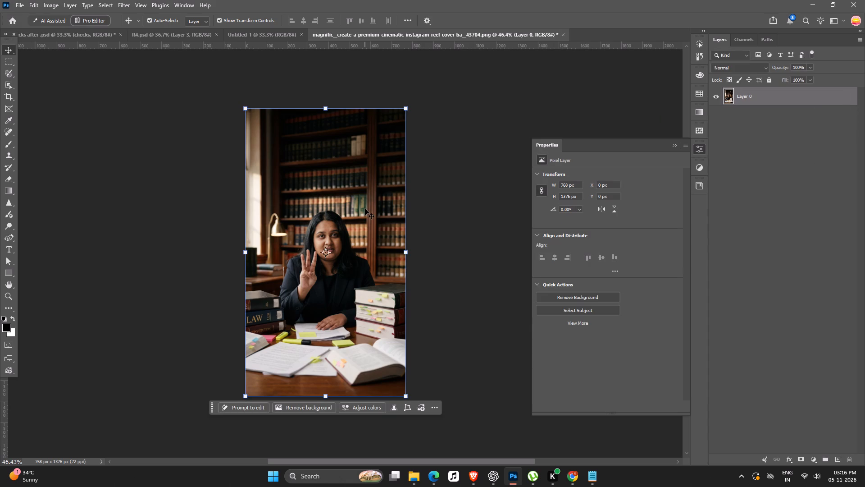
key(ctrl+c)
key(ctrl+c)
click(245, 39)
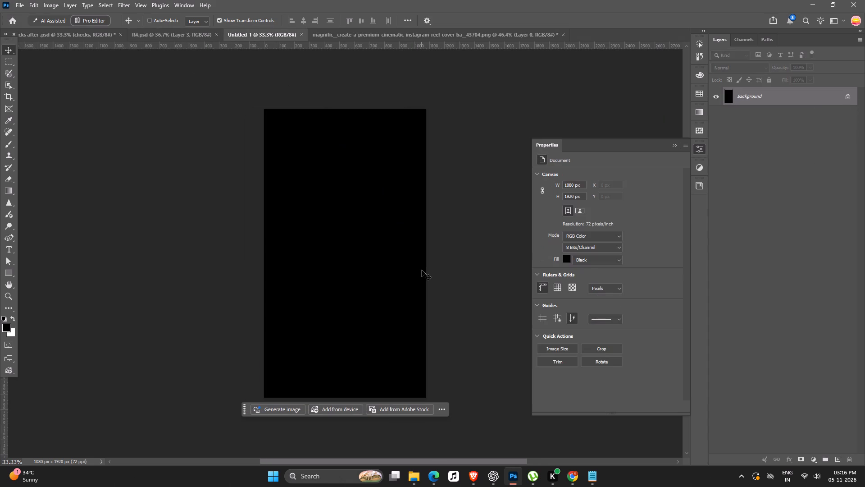
key(ctrl+v)
Scale the pasted law-library picture to about 144% so it fills the canvas, aligned with the top and right edges.
alt+drag(401, 150, 450, 122)
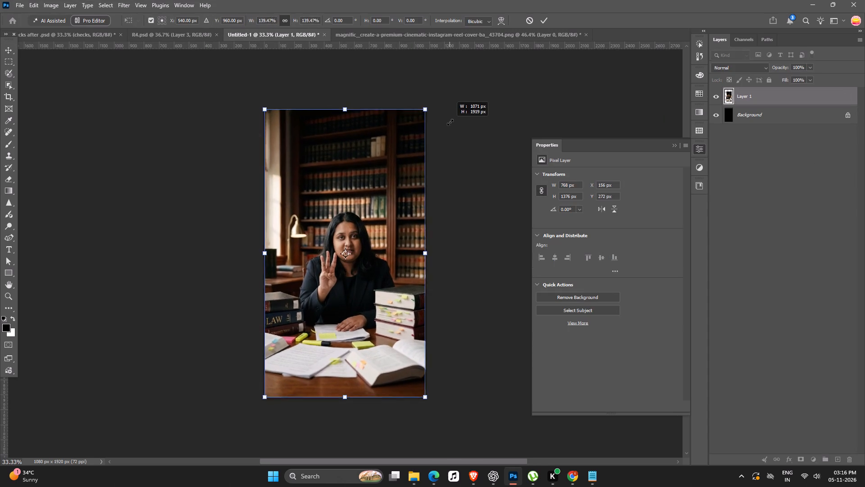
alt+drag(450, 122, 456, 120)
drag(392, 170, 391, 177)
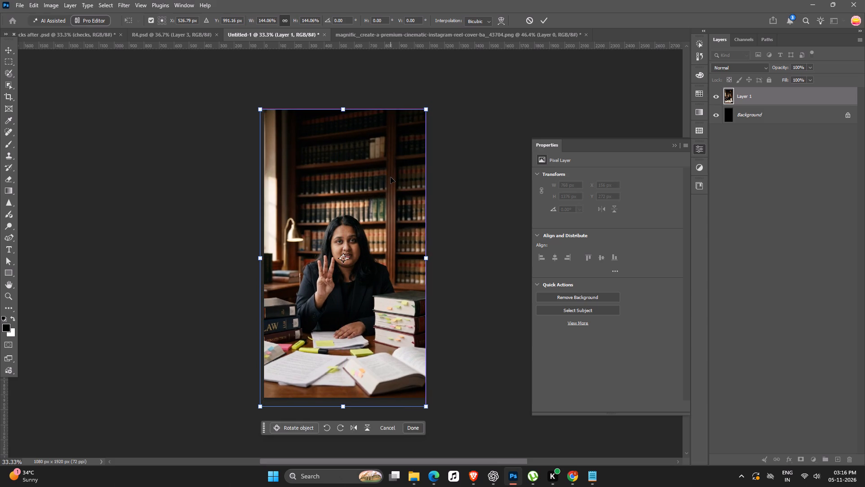
key(Return)
click(501, 348)
Examine the placed picture up close, checking the presenter's face, raised hand and the desk, with a glance at her photo folder.
key(space)
key(space)
key(space)
key(space)
key(space)
key(space)
key(space)
key(space)
key(space)
key(space)
key(space)
key(space)
key(space)
key(space)
key(space)
key(space)
key(space)
key(space)
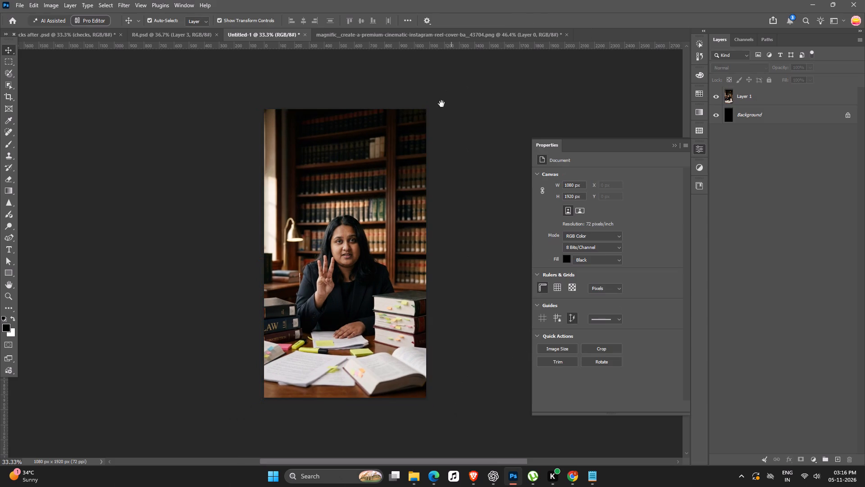
drag(346, 356, 347, 325)
ctrl+scroll(369, 327, up, 7)
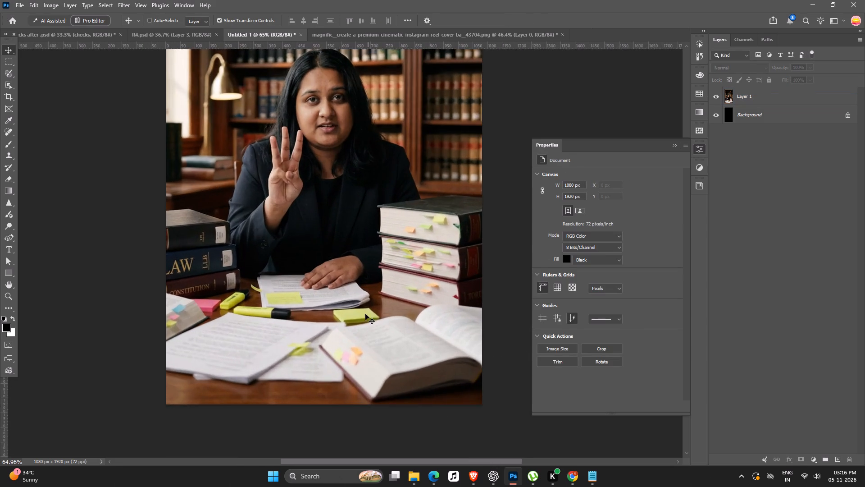
ctrl+scroll(329, 121, up, 7)
ctrl+scroll(330, 121, down, 9)
ctrl+scroll(429, 366, down, 7)
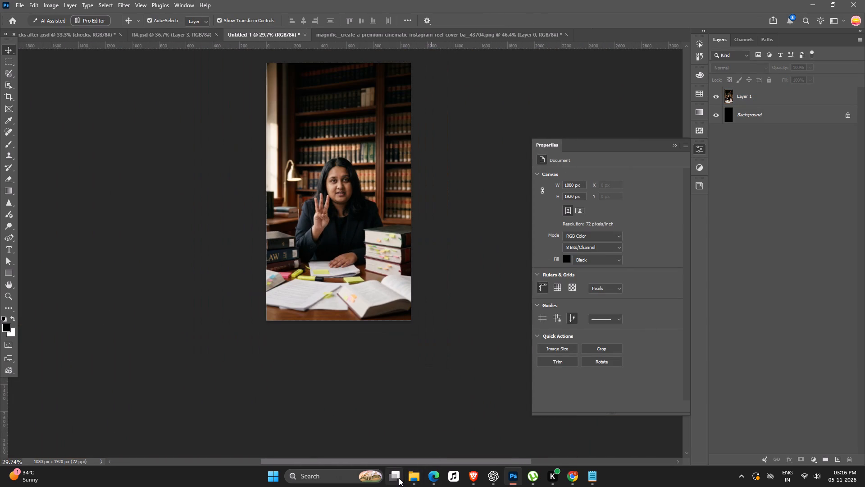
click(408, 479)
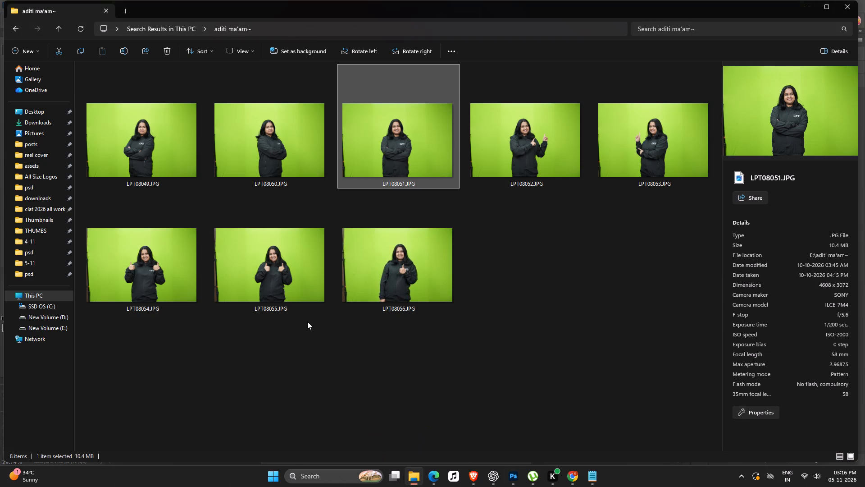
key(alt+Tab)
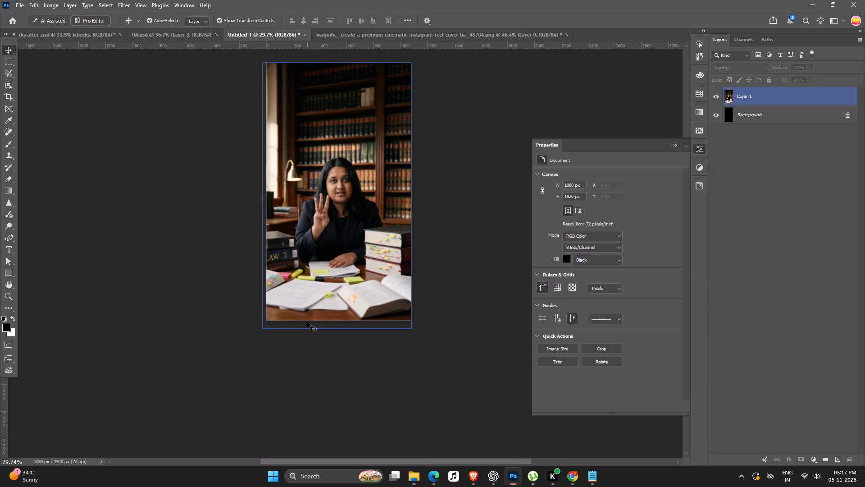
key(space)
key(space)
drag(342, 280, 347, 306)
ctrl+scroll(346, 222, up, 11)
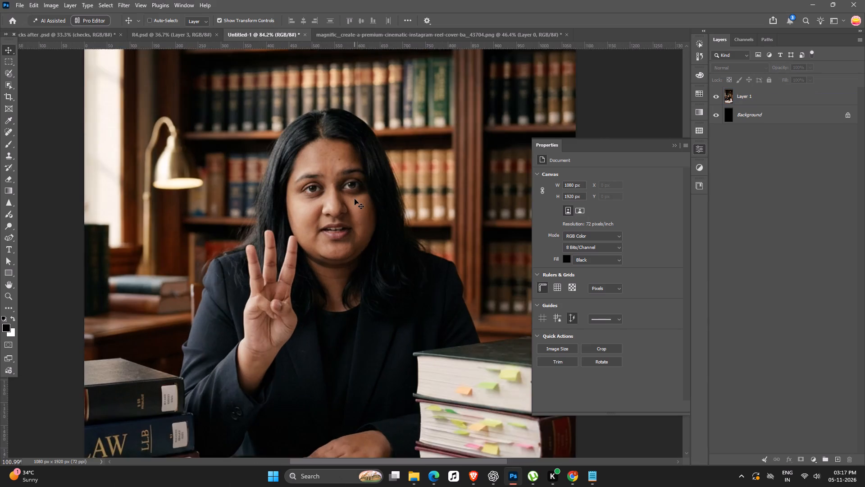
ctrl+scroll(355, 199, up, 3)
ctrl+scroll(355, 199, down, 11)
ctrl+scroll(355, 200, up, 1)
ctrl+scroll(355, 202, down, 7)
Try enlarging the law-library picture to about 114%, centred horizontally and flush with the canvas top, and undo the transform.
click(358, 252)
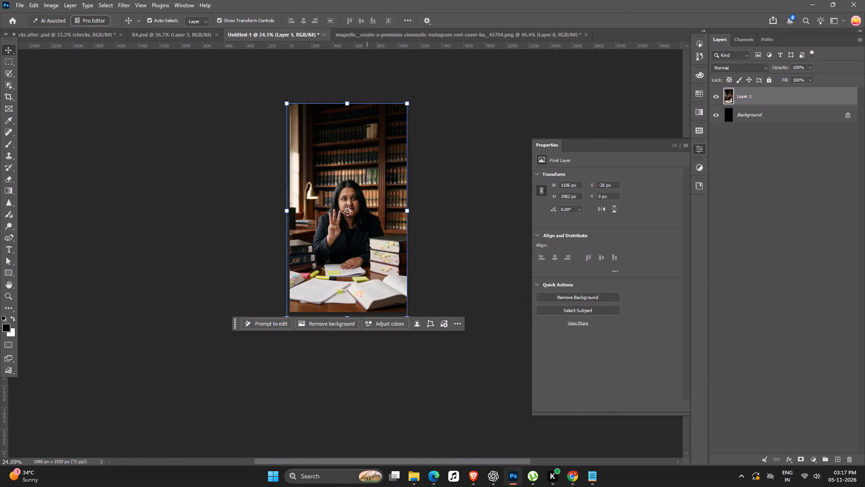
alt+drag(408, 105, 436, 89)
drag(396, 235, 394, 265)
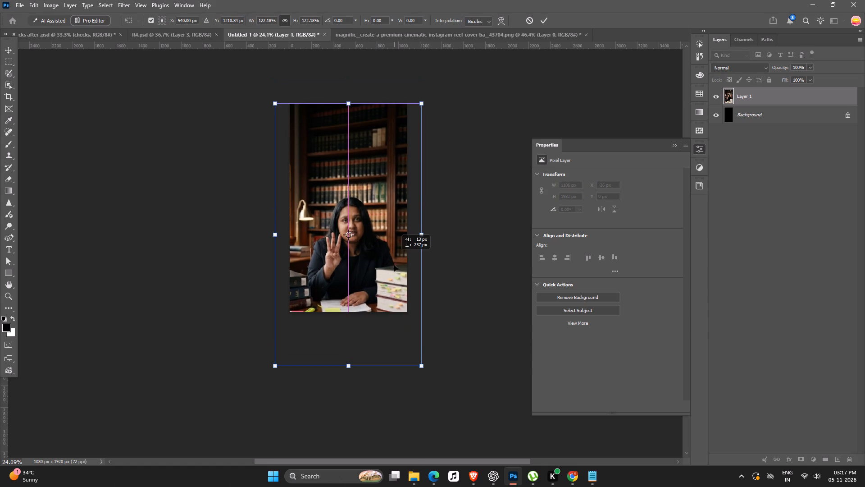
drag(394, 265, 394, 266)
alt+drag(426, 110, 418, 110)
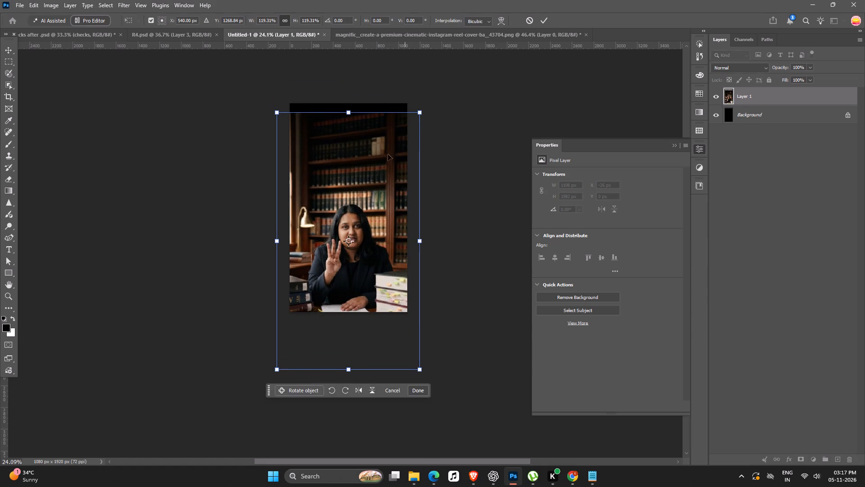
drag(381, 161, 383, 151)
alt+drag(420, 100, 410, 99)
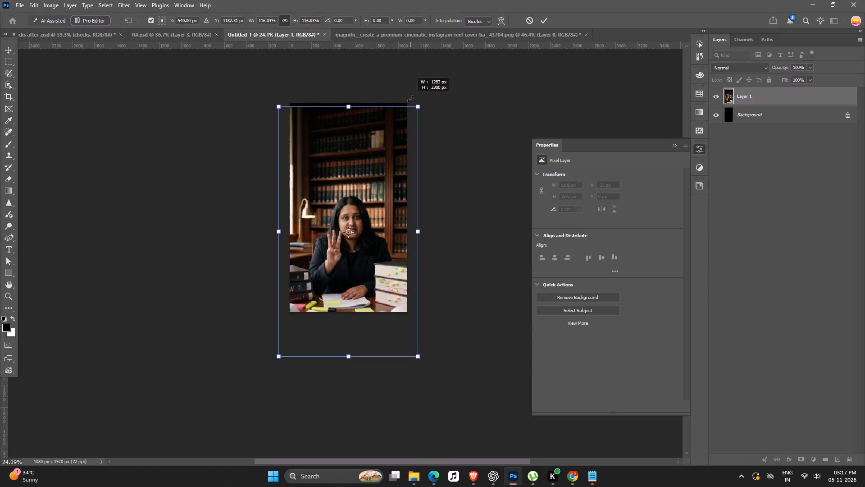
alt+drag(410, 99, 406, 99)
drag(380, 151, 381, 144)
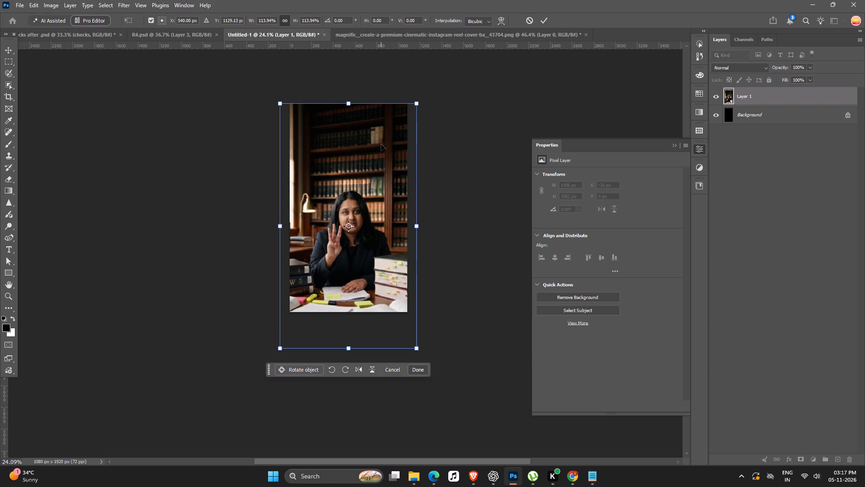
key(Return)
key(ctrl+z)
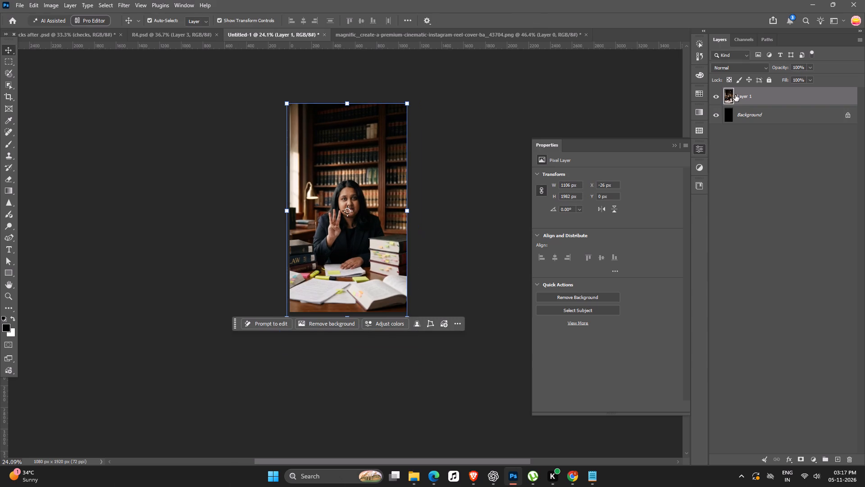
Convert the law-library layer to a smart object and open its contents for editing.
right_click(779, 95)
click(789, 304)
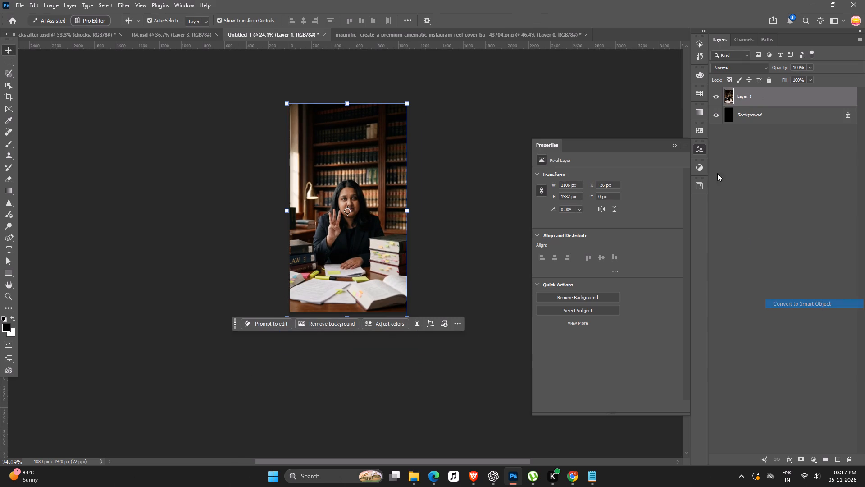
double_click(728, 92)
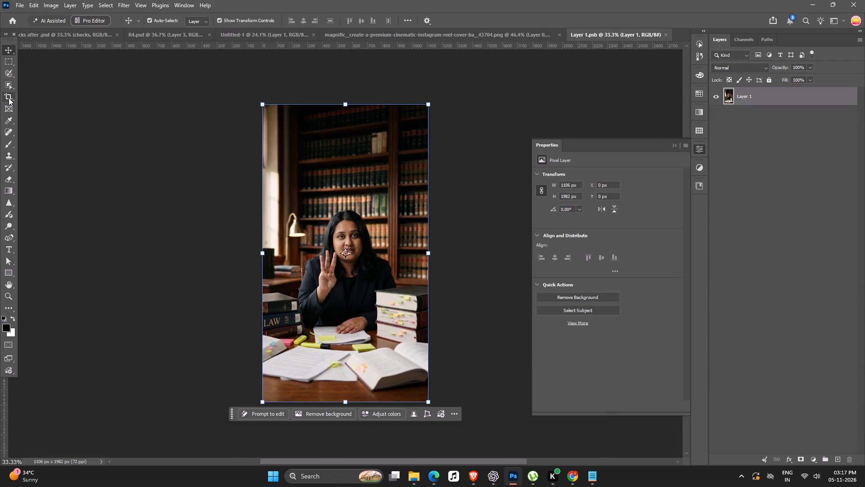
Extend the crop frame beyond all four sides to 1454 x 2937 px and fill it using Generative Expand without a prompt.
click(9, 98)
click(426, 259)
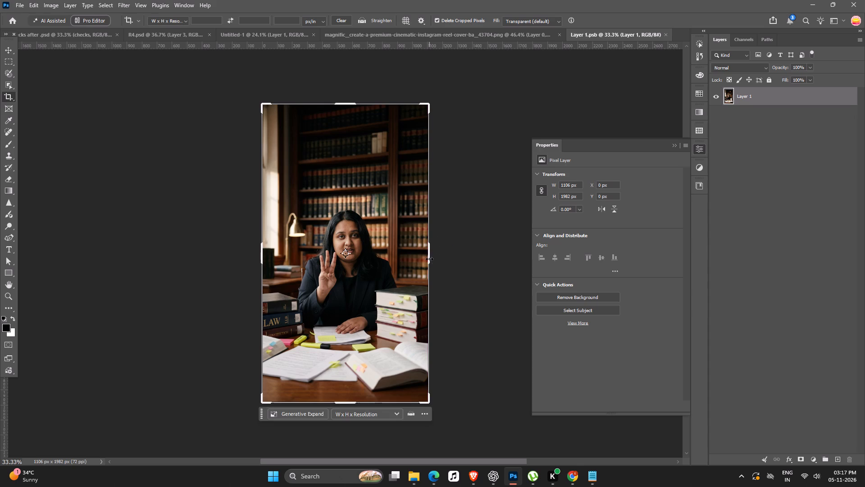
drag(429, 259, 441, 257)
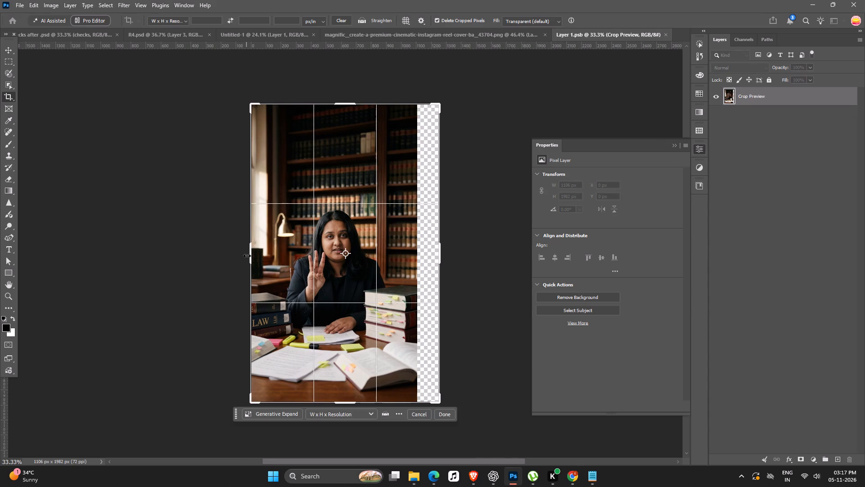
drag(247, 256, 232, 248)
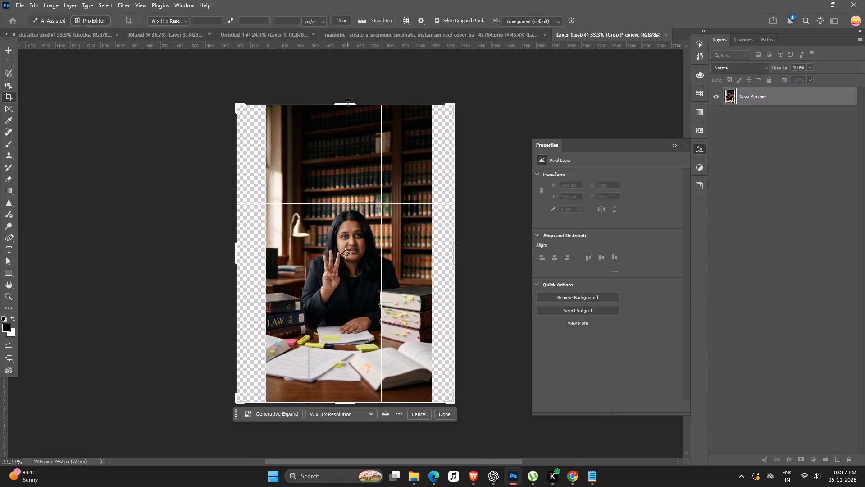
drag(348, 102, 350, 76)
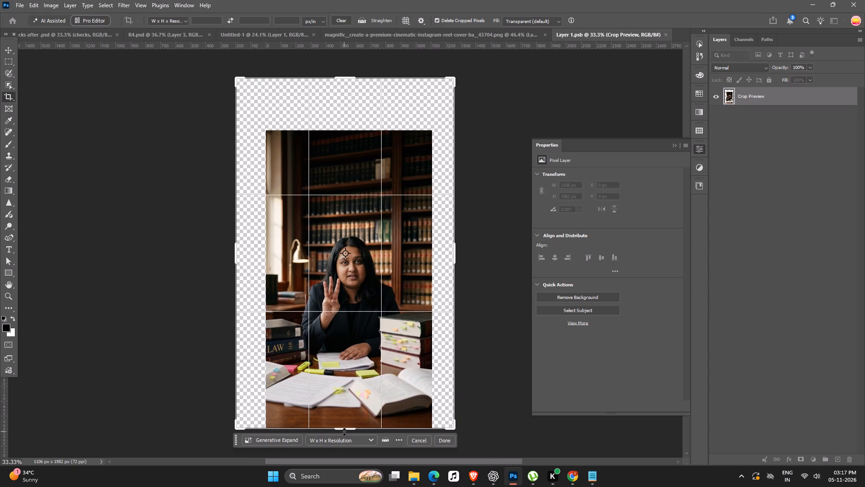
drag(344, 432, 338, 432)
scroll(343, 208, up, 5)
scroll(343, 208, down, 11)
click(337, 338)
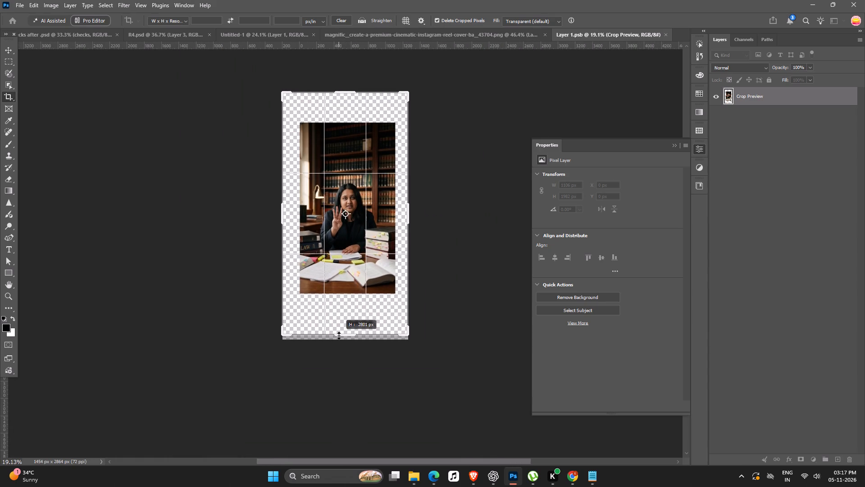
drag(351, 93, 353, 87)
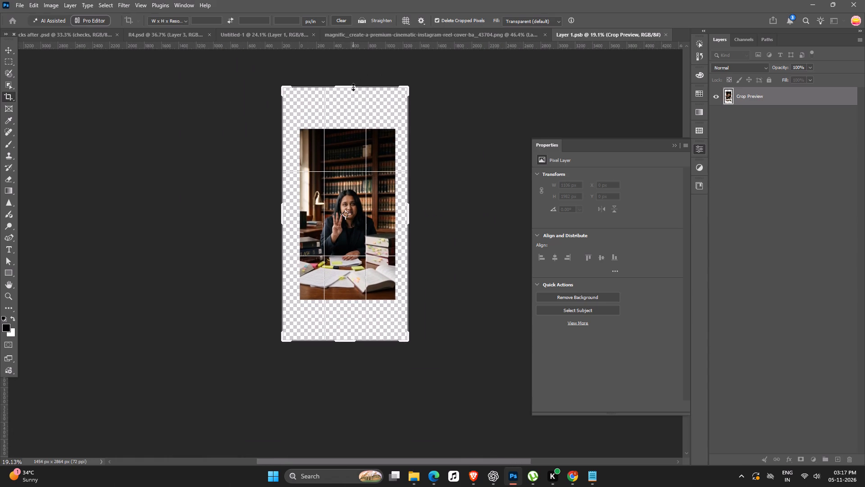
click(547, 18)
click(535, 38)
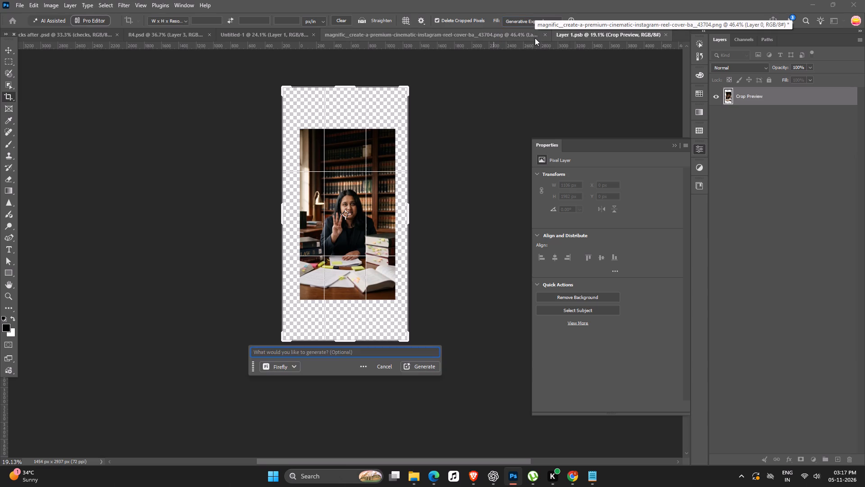
key(Return)
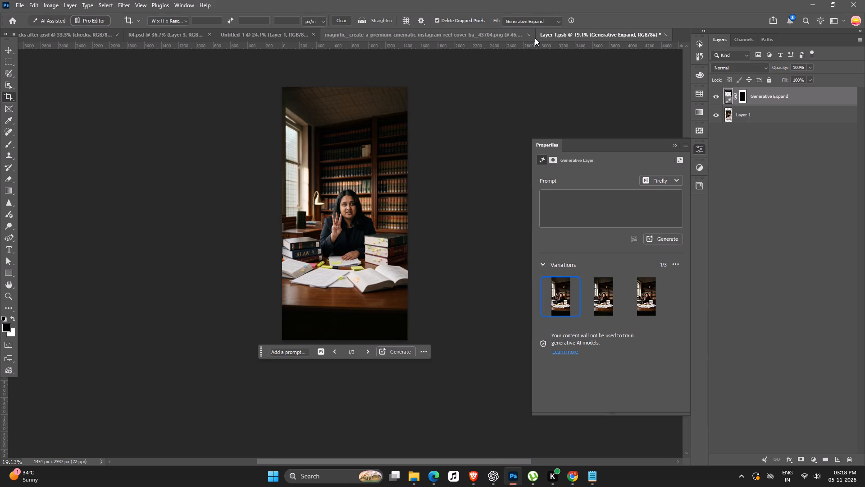
Compare the generated variations and choose the third one for the expanded library scene.
click(605, 304)
click(642, 294)
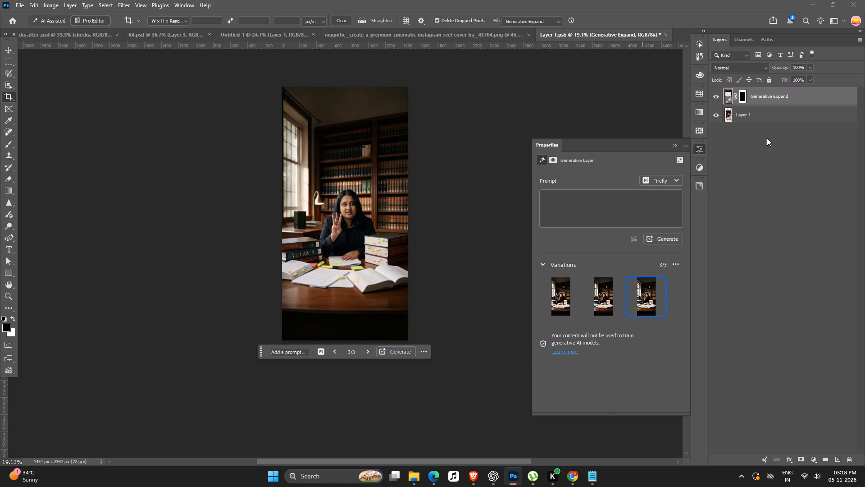
Combine the Generative Expand layer and Layer 1 into one smart object and save Layer 1.psb.
shift+click(789, 116)
shift+right_click(789, 116)
click(804, 311)
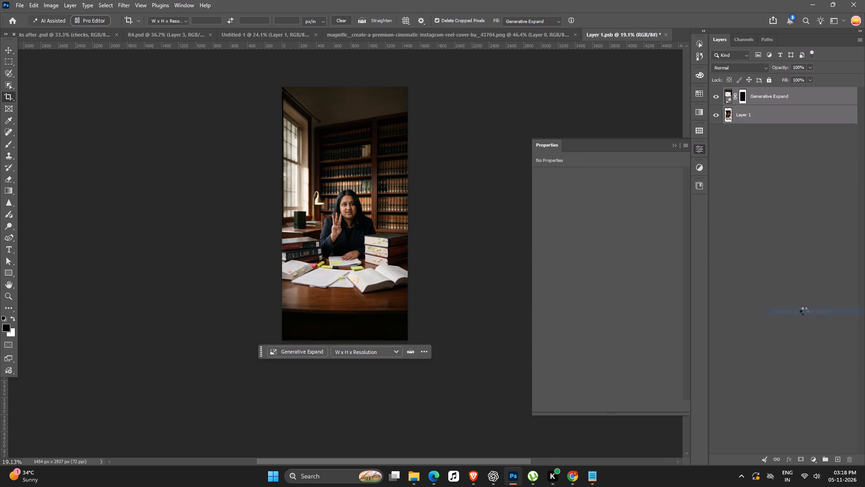
key(ctrl+s)
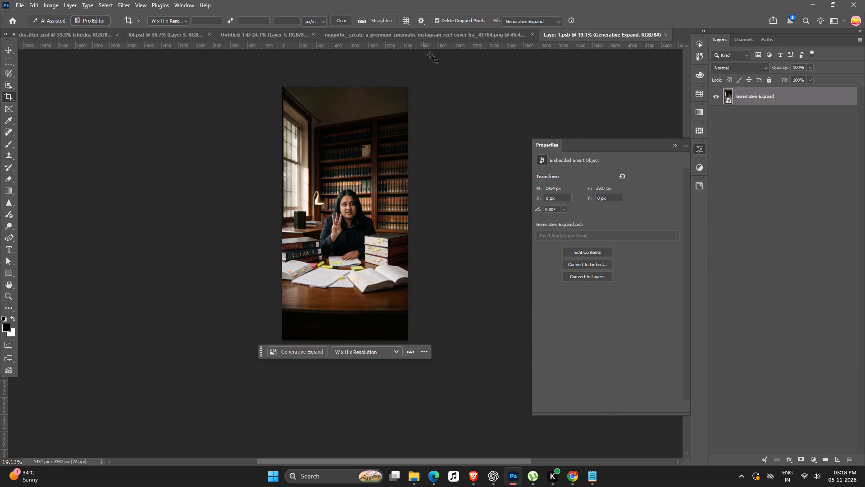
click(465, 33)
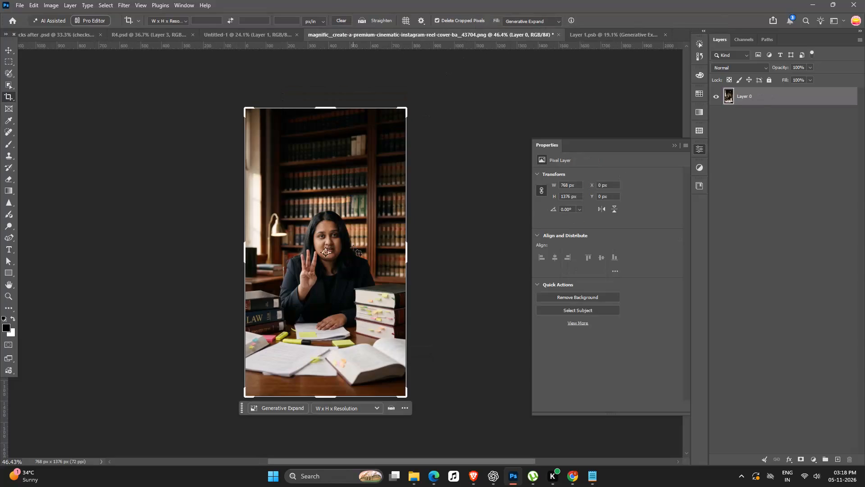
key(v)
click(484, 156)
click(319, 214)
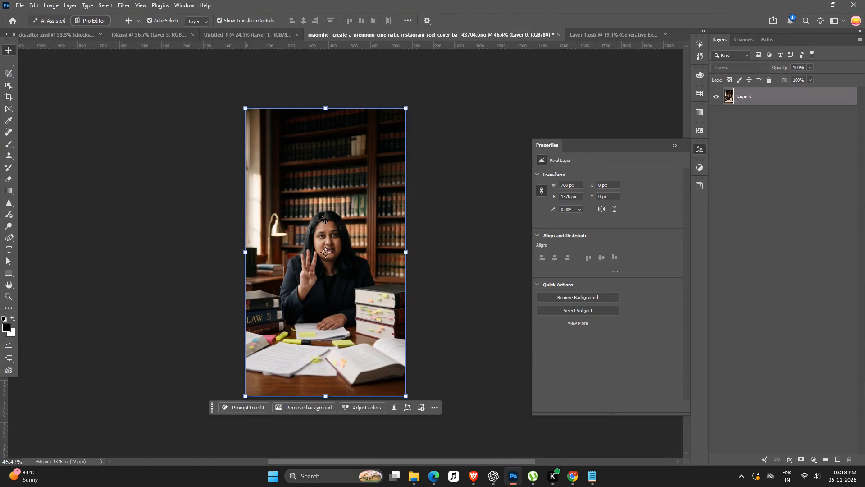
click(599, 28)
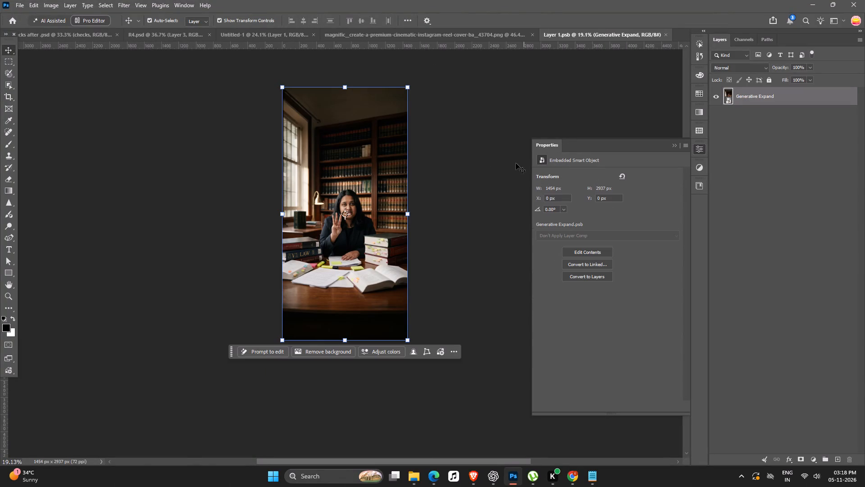
Save the expanded library scene in Layer 1.psb.
click(472, 108)
click(314, 233)
key(ctrl+s)
Close the Magnific source image document without saving its changes, returning to the Untitled-1 cover.
click(481, 35)
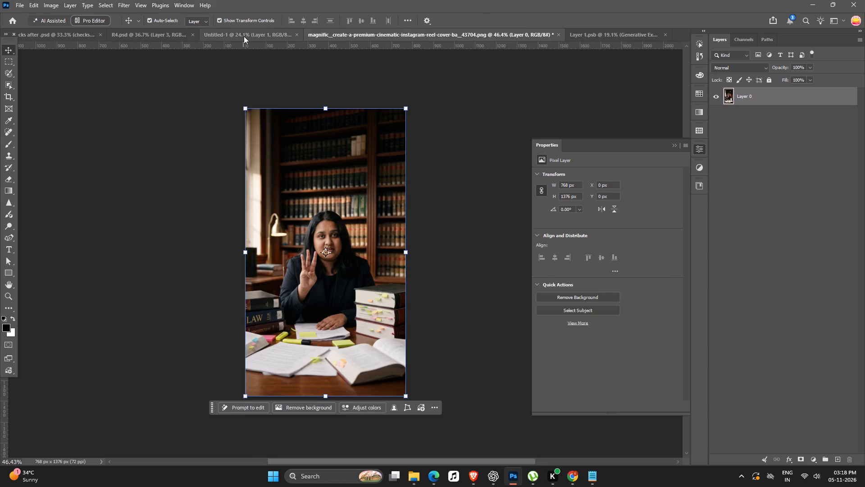
click(244, 36)
click(479, 37)
key(ctrl+w)
click(425, 176)
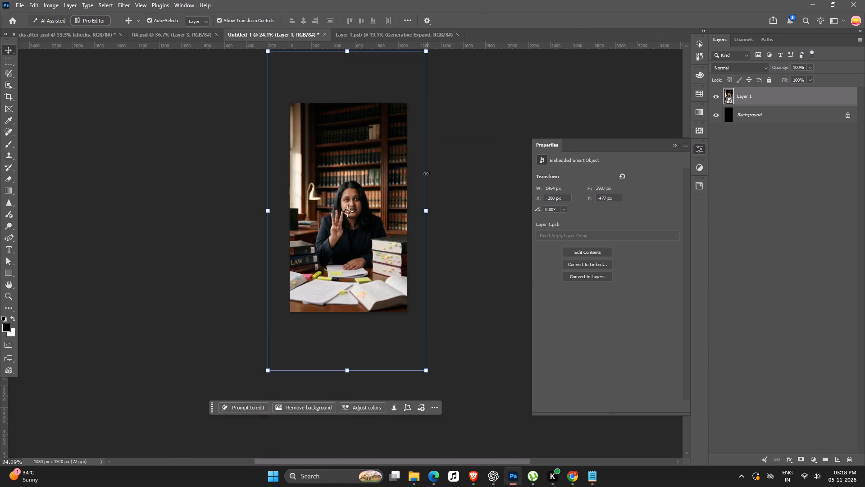
Scale the expanded library layer to about 1284 x 2594 px and position it at X -134, Y -69 px, covering the canvas.
click(564, 98)
click(397, 190)
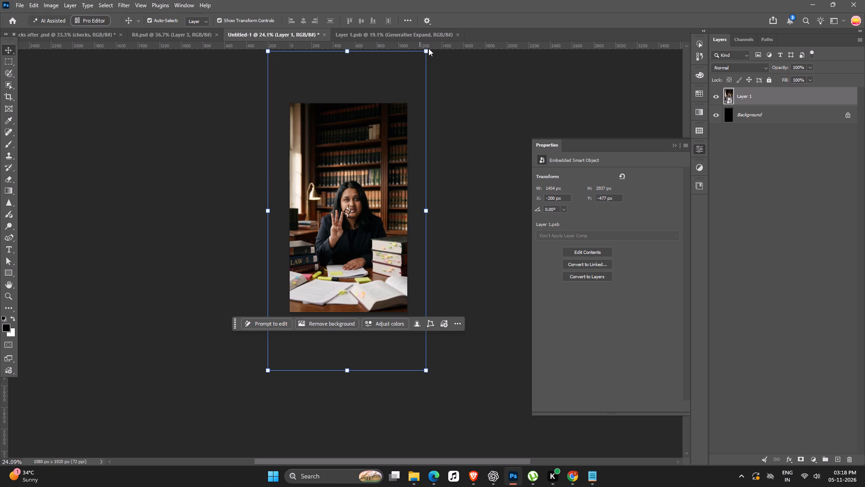
alt+drag(428, 372, 411, 335)
drag(376, 281, 376, 293)
key(Return)
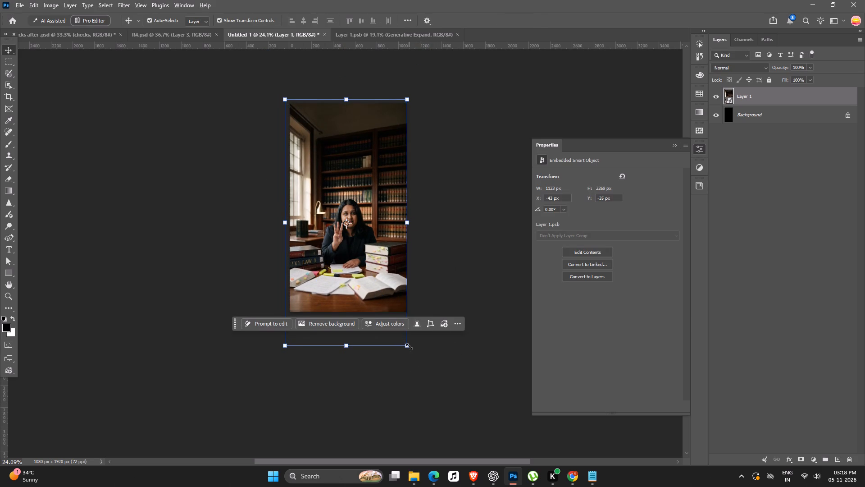
alt+drag(409, 346, 428, 358)
drag(404, 298, 403, 310)
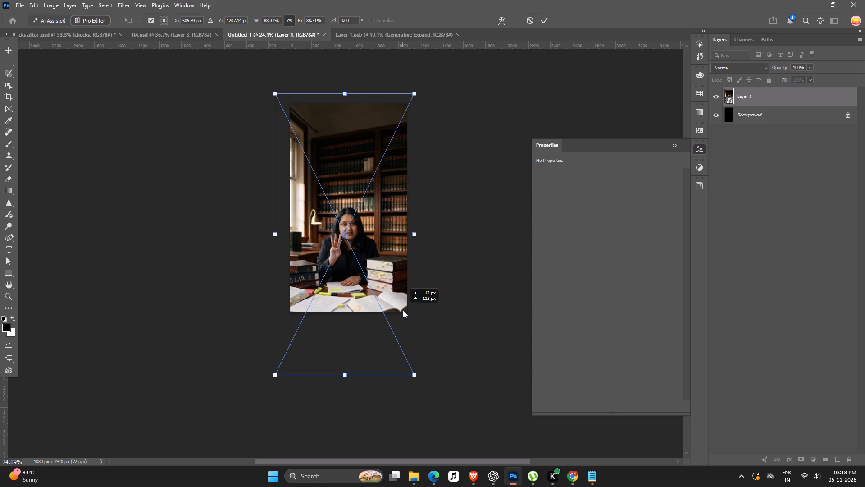
drag(403, 310, 402, 312)
key(Return)
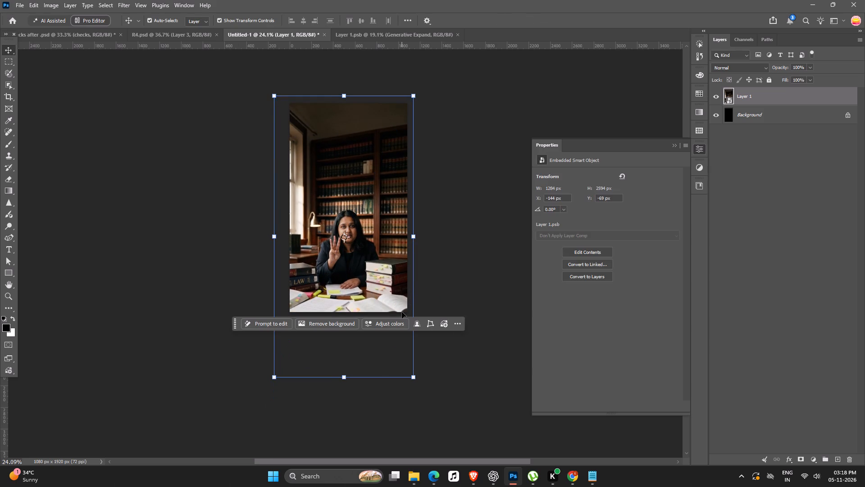
key(shift+Right)
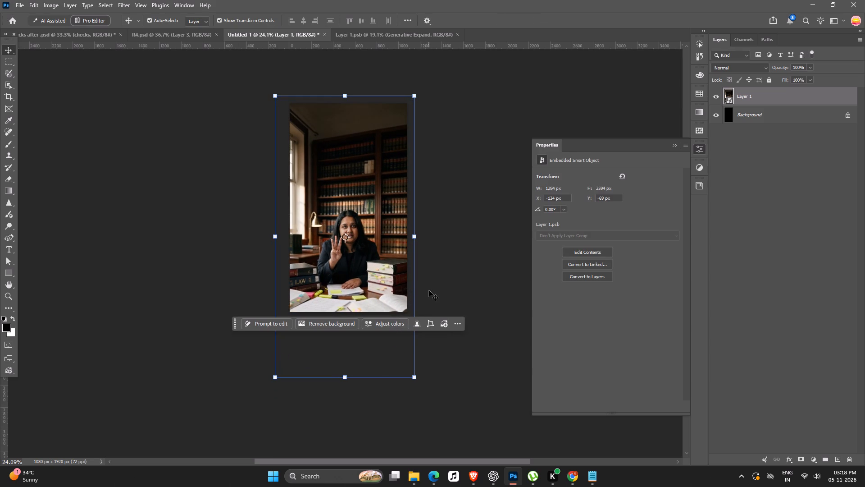
key(Return)
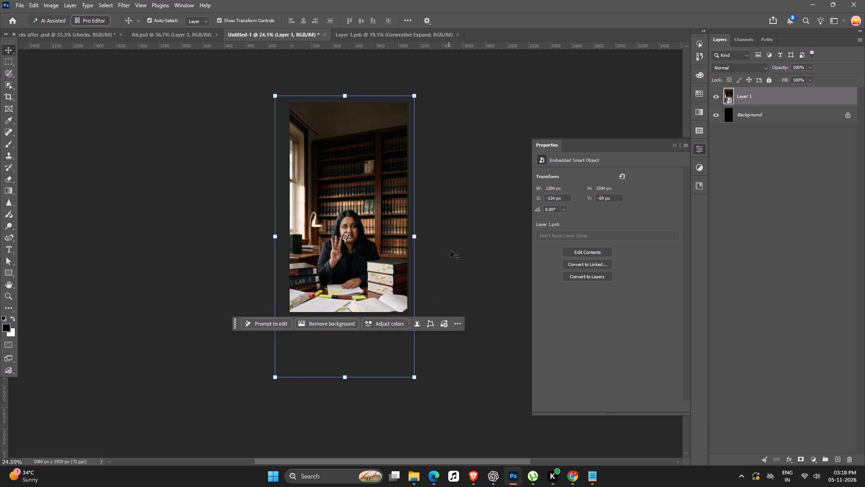
click(453, 245)
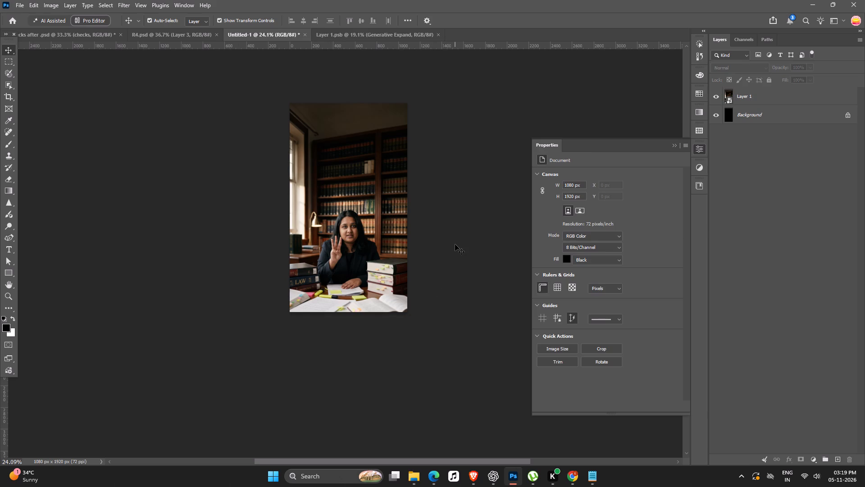
click(567, 79)
click(377, 239)
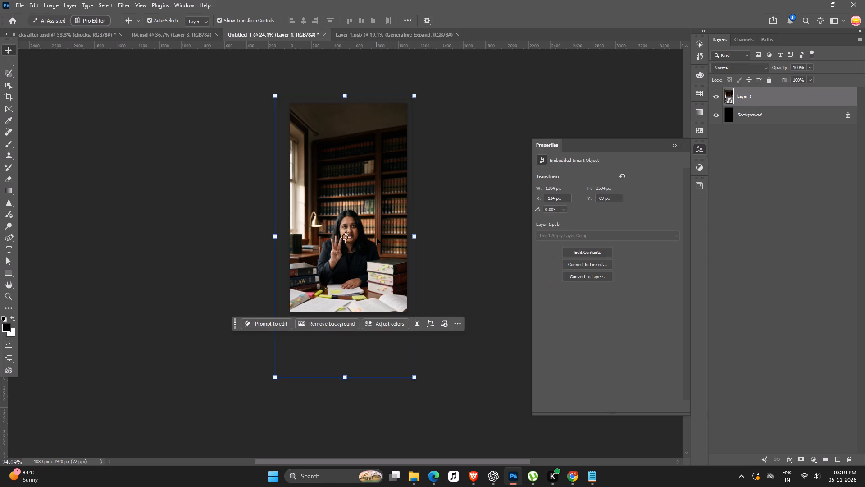
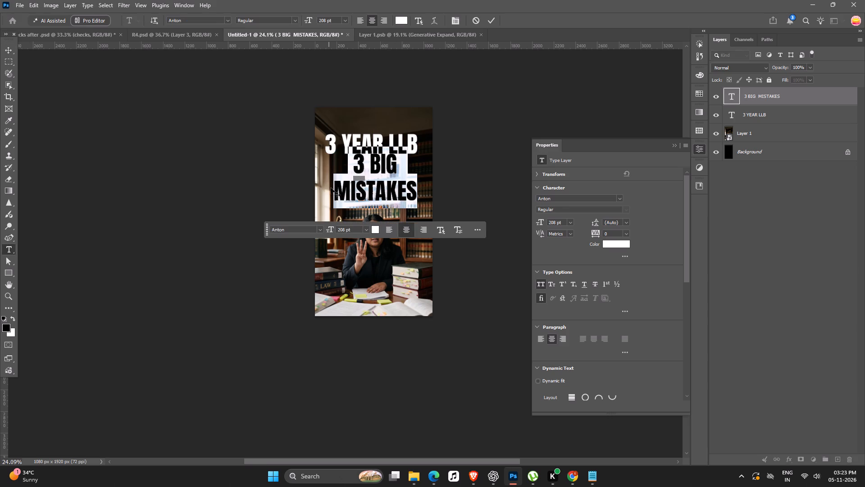
drag(336, 187, 473, 203)
key(ctrl+x)
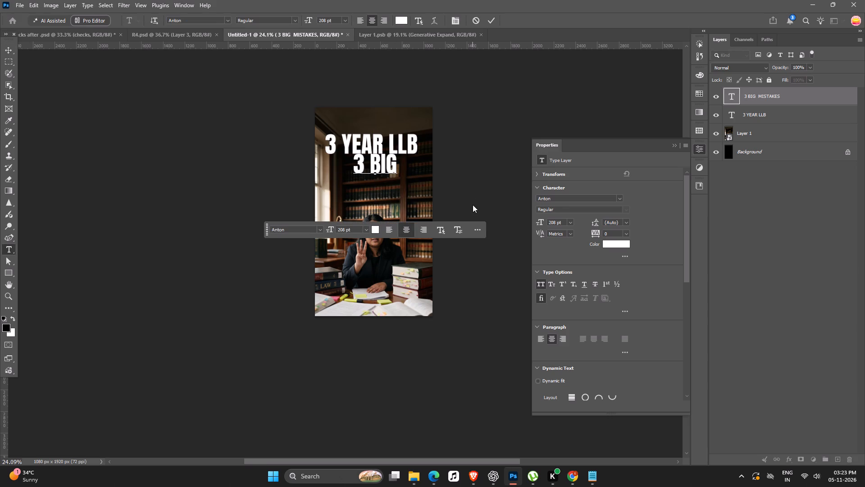
key(BackSpace)
key(Return)
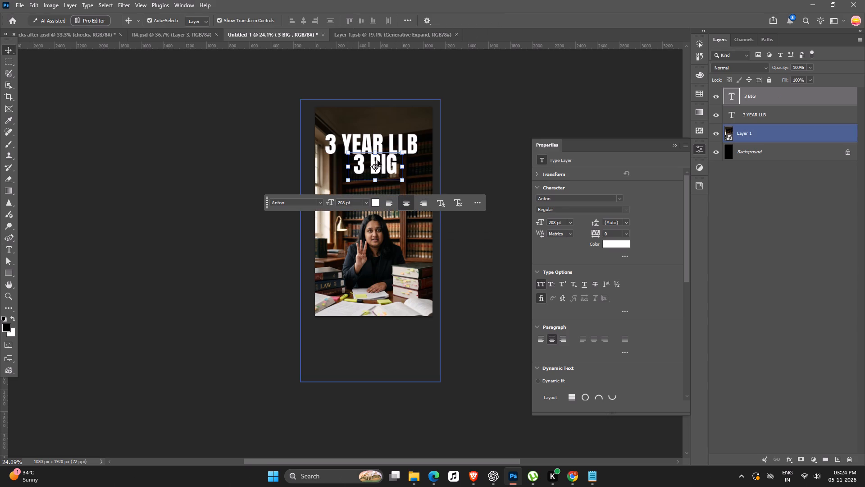
Duplicate the "3 BIG" text just below itself and replace the copy's text with the cut word "MISTAKES".
alt+drag(384, 161, 386, 185)
double_click(386, 185)
key(ctrl+BackSpace)
key(ctrl+BackSpace)
key(ctrl+v)
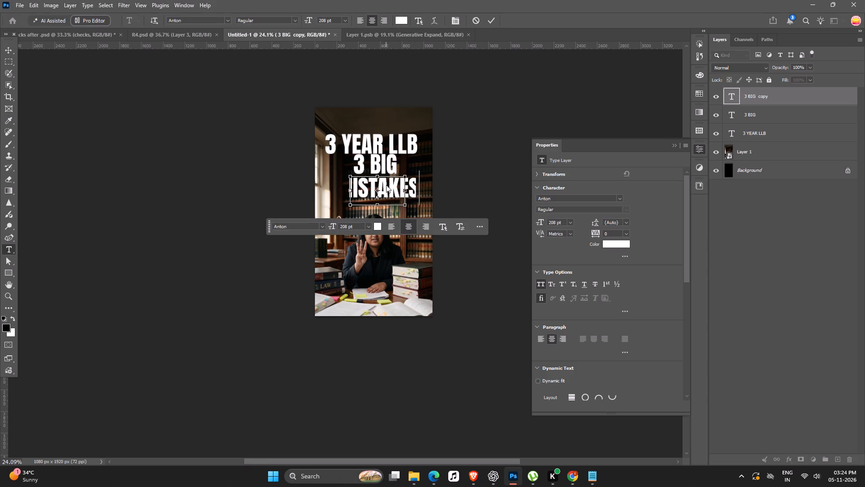
key(Return)
click(492, 140)
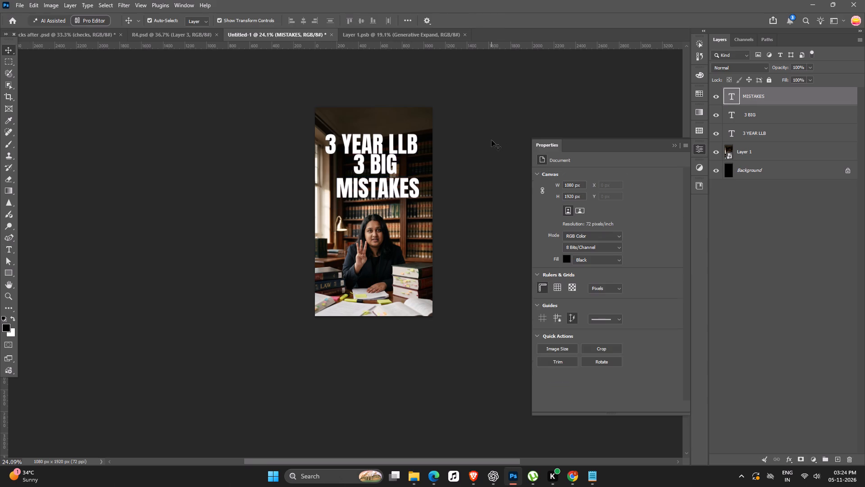
Center "MISTAKES" and "3 BIG" horizontally on the cover, spacing "3 BIG" evenly between the lines above and below it.
key(space)
drag(486, 158, 533, 158)
ctrl+scroll(479, 185, up, 6)
key(space)
drag(442, 237, 430, 256)
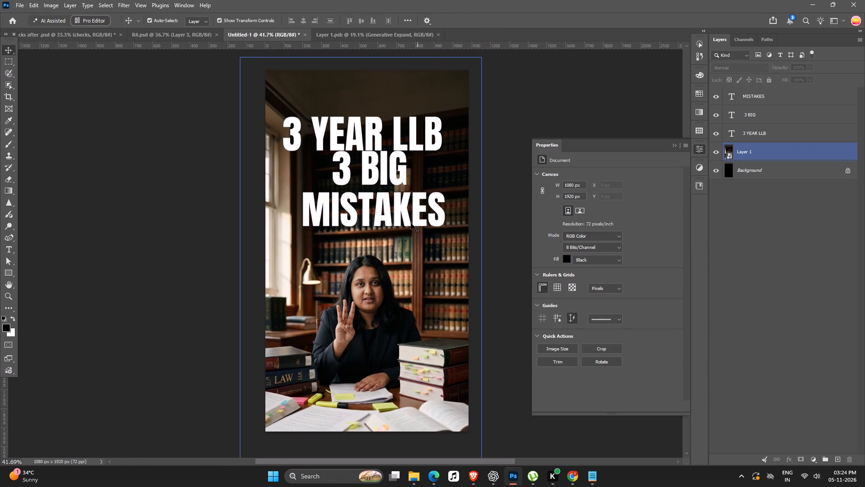
drag(403, 200, 398, 202)
click(488, 156)
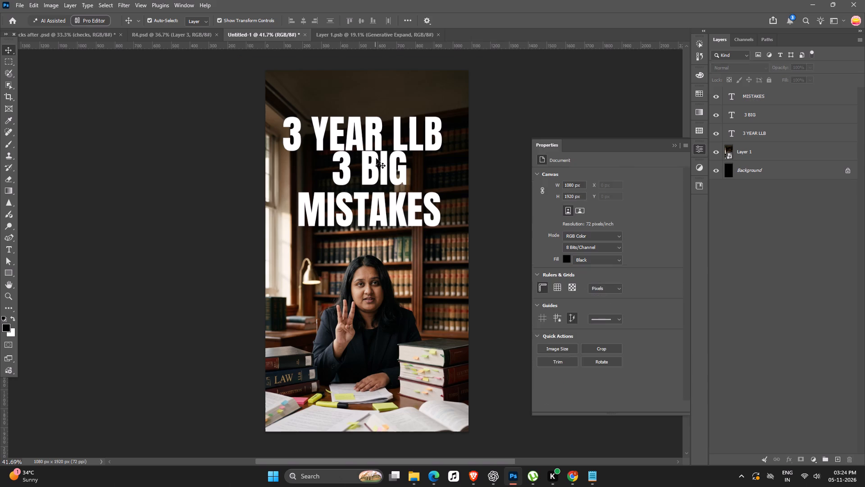
click(379, 159)
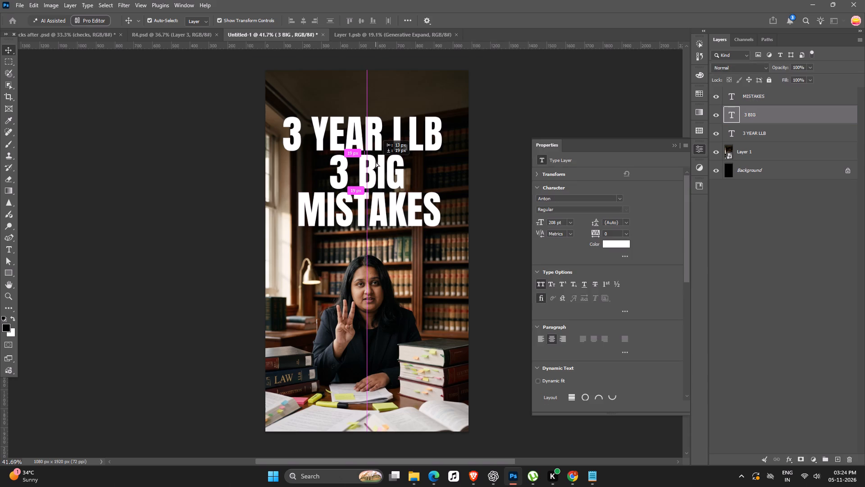
click(499, 156)
Change the "3 YEAR LLB" title's font to Outfit Bold.
ctrl+scroll(482, 169, down, 5)
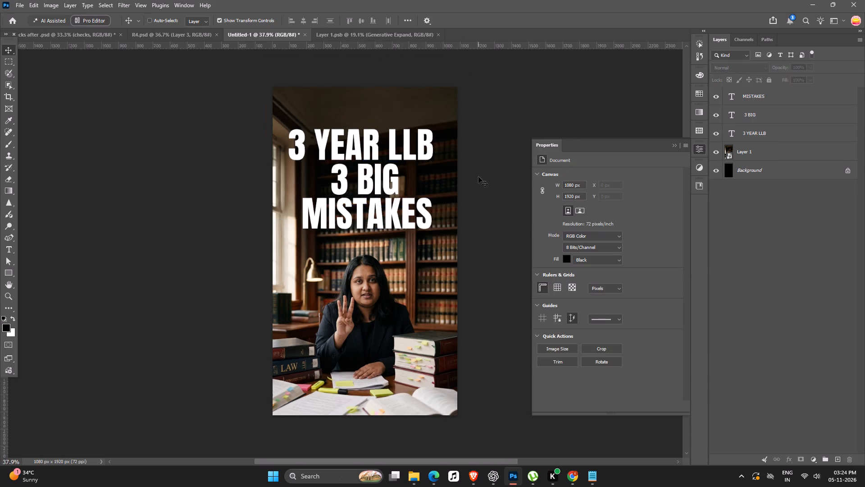
ctrl+scroll(478, 177, down, 2)
key(space)
drag(407, 262, 394, 229)
ctrl+scroll(360, 155, up, 5)
click(360, 155)
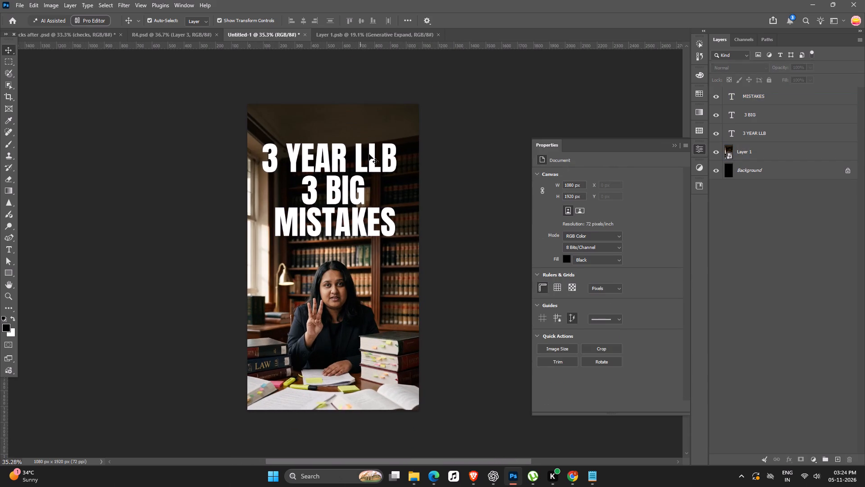
click(370, 154)
click(621, 200)
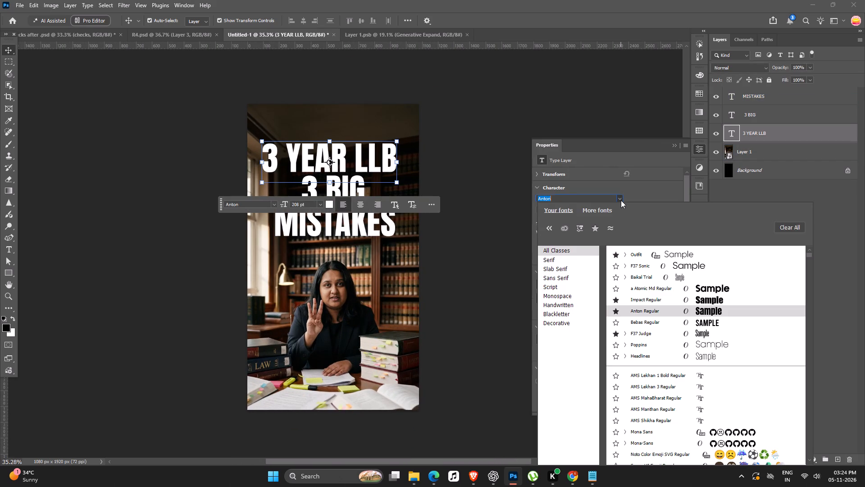
click(627, 254)
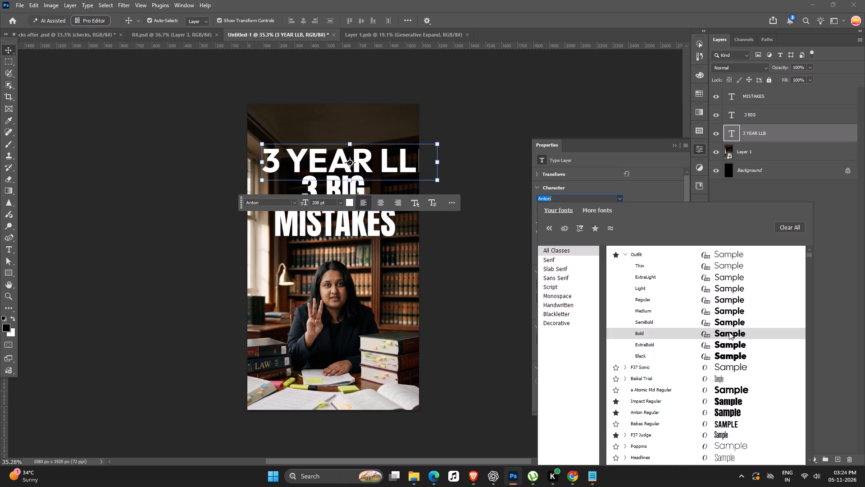
click(729, 332)
Scale the "3 YEAR LLB" title to about 79% (164.7 pt) and center it just above "3 BIG".
alt+drag(438, 142, 419, 142)
drag(411, 161, 400, 151)
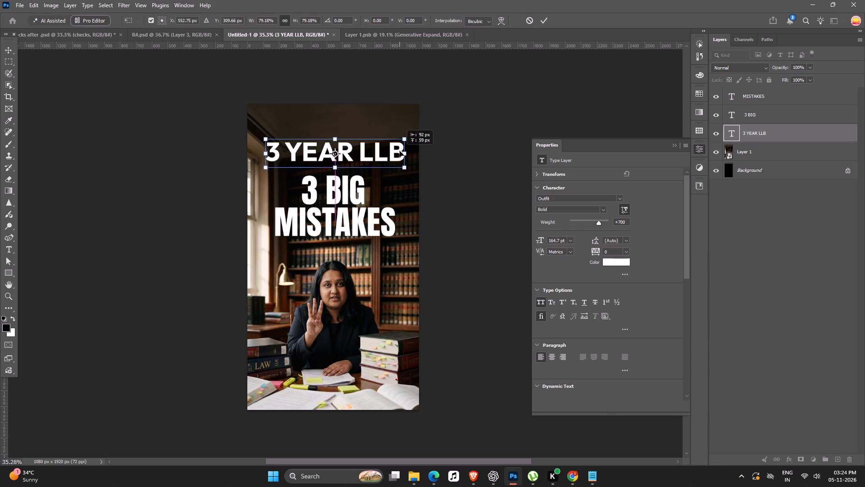
drag(400, 151, 398, 161)
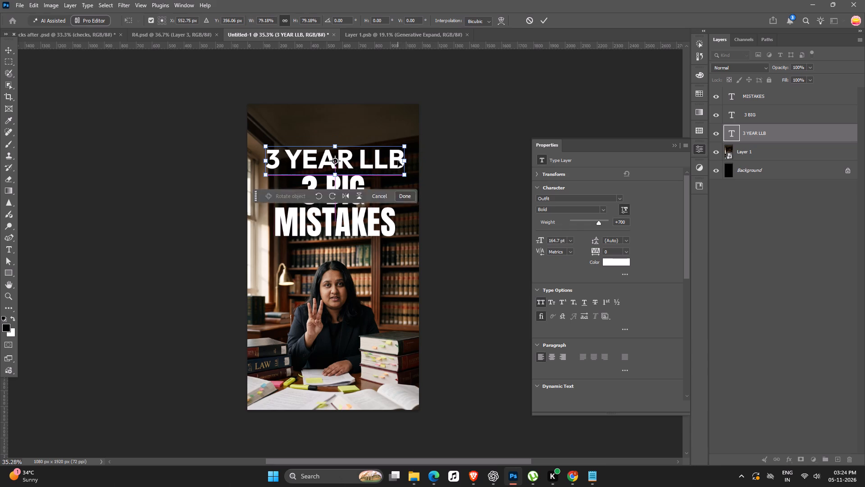
key(Return)
Check the ChatGPT design, then draw a rectangle about 948 × 157 px over the "3 YEAR LLB" title.
click(492, 473)
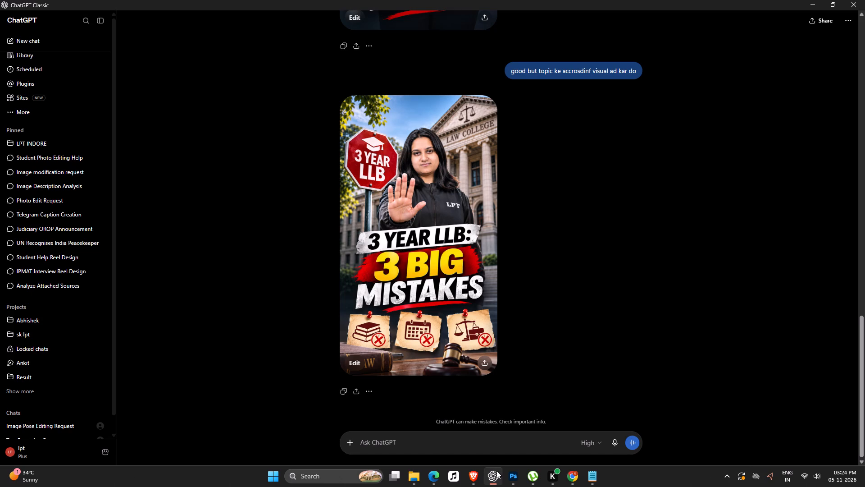
key(alt+Tab)
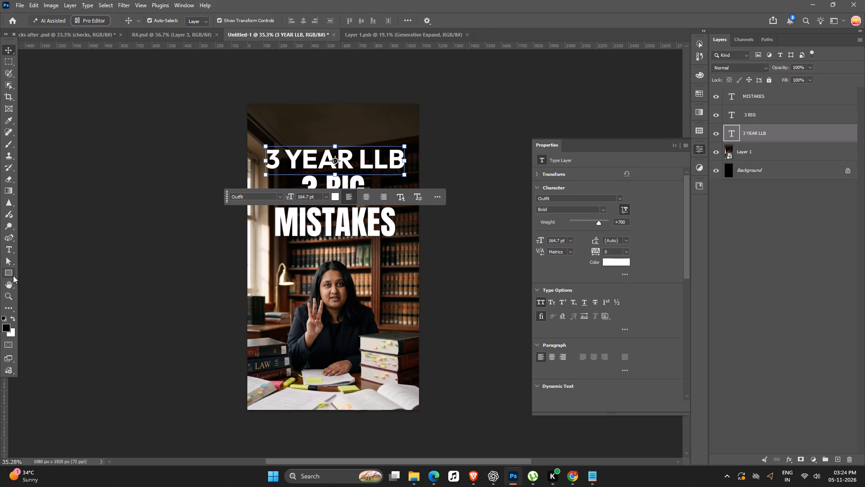
click(11, 272)
drag(258, 147, 262, 206)
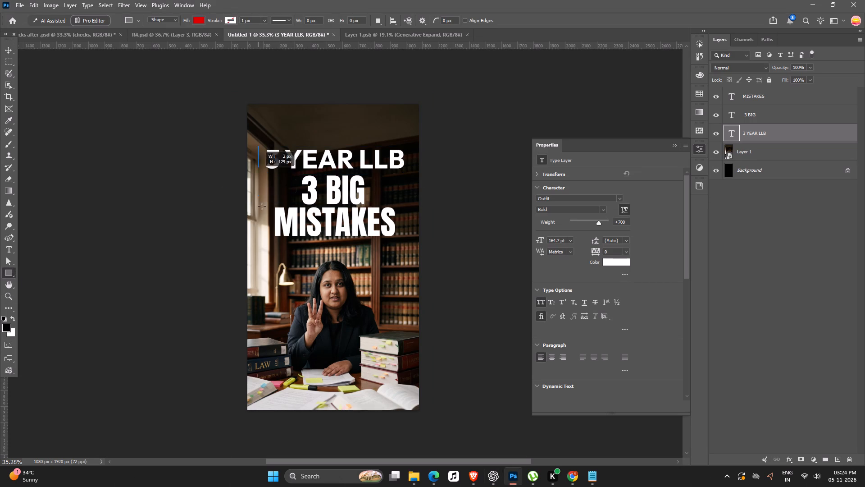
drag(262, 206, 409, 171)
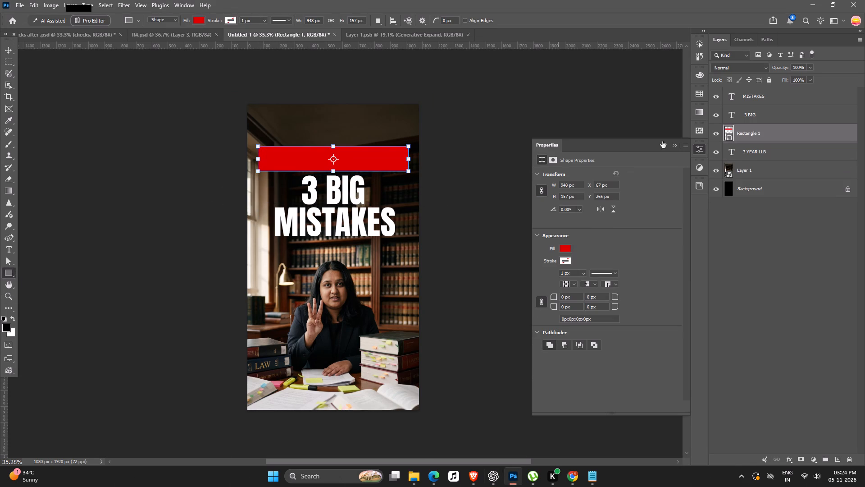
Change the rectangle's fill color to white (#ffffff).
double_click(728, 130)
drag(591, 335, 499, 246)
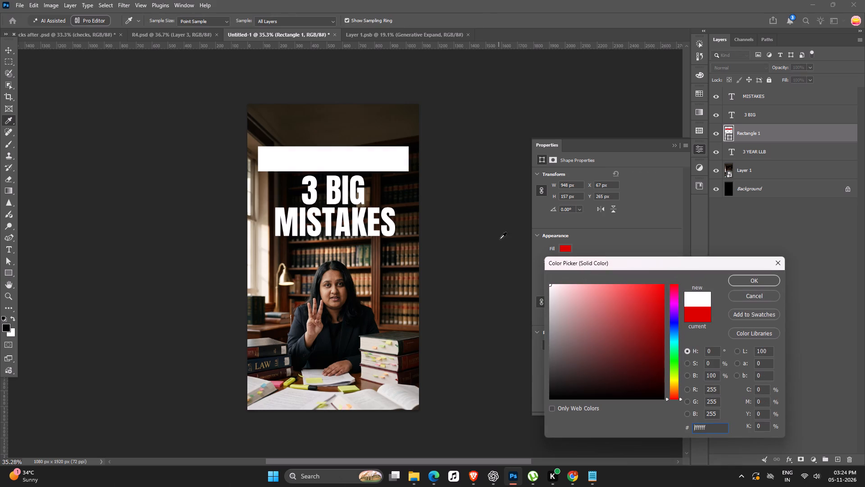
click(746, 274)
click(749, 276)
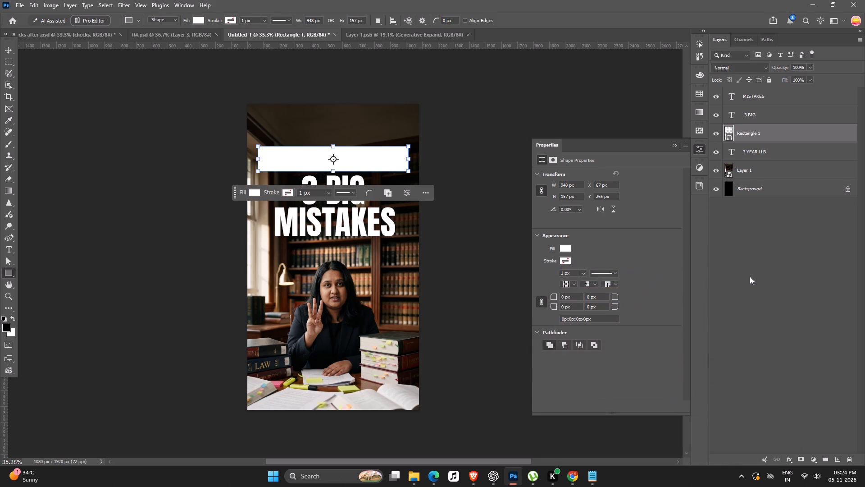
Bring the "3 YEAR LLB" text layer above the white rectangle and fill the text with black.
key(v)
click(788, 147)
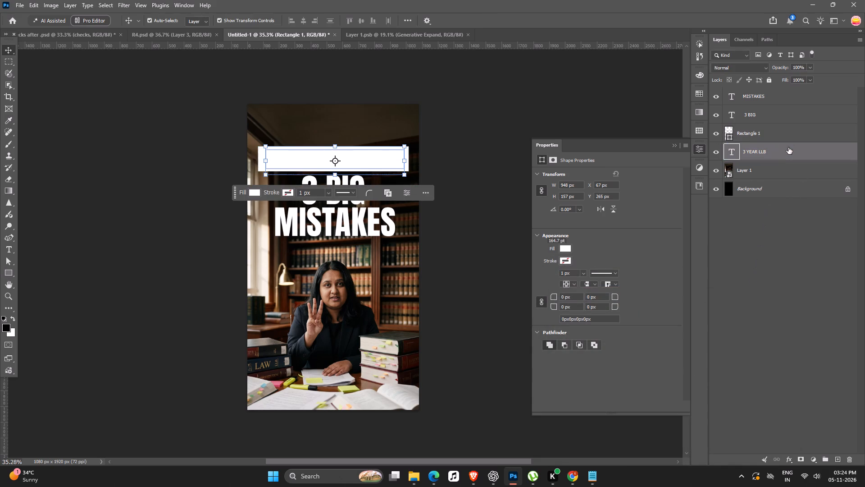
key(ctrl+bracketright)
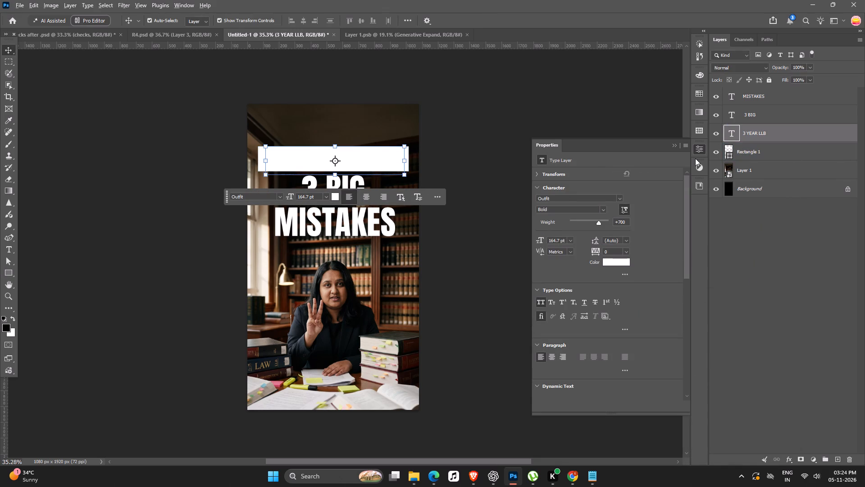
key(alt+BackSpace)
click(541, 84)
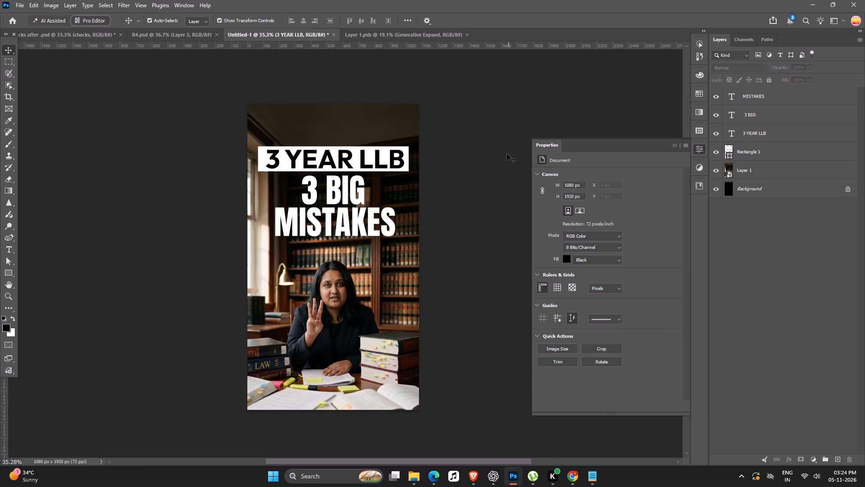
Select the "3 YEAR LLB" text with its white rectangle and align their centers vertically and horizontally.
key(space)
key(space)
key(space)
key(space)
key(space)
key(space)
key(space)
key(space)
drag(437, 225, 473, 221)
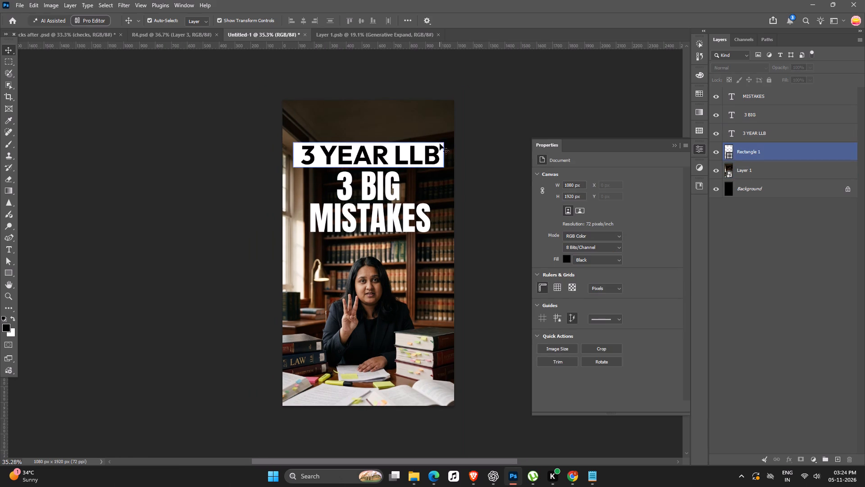
click(440, 144)
shift+click(434, 152)
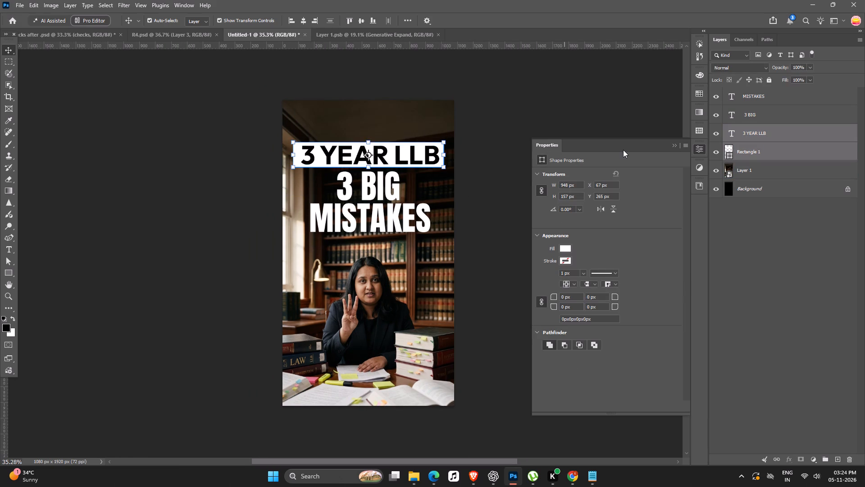
click(358, 19)
click(300, 21)
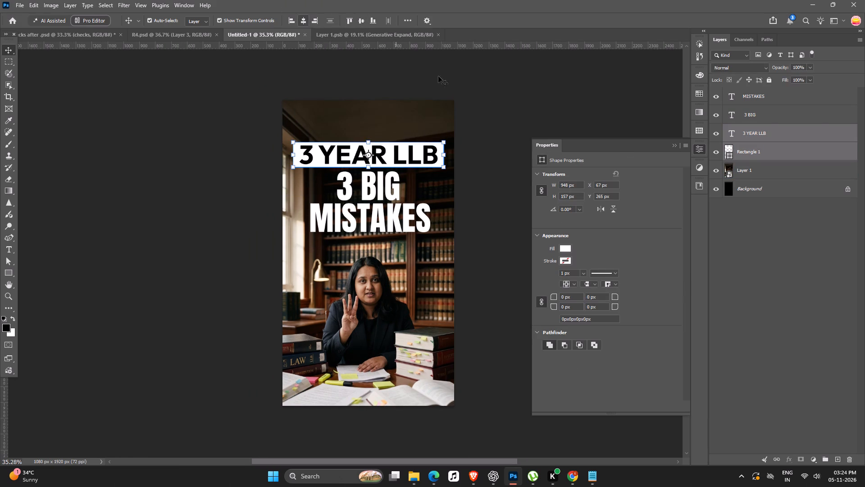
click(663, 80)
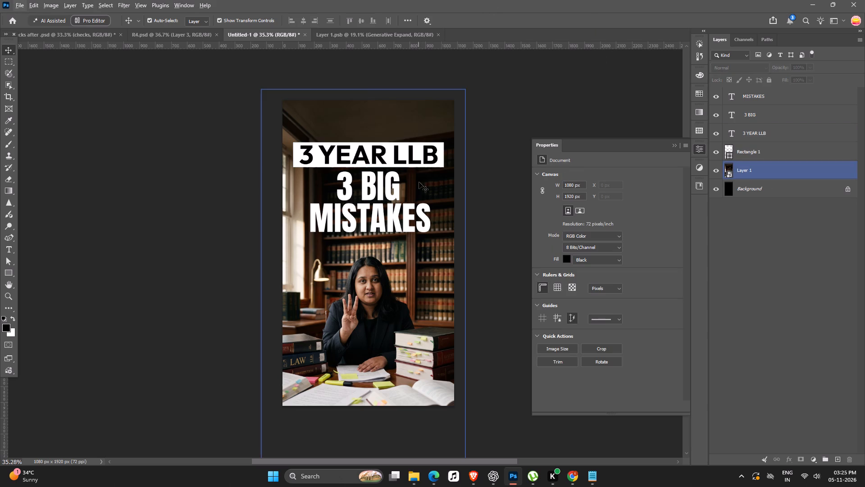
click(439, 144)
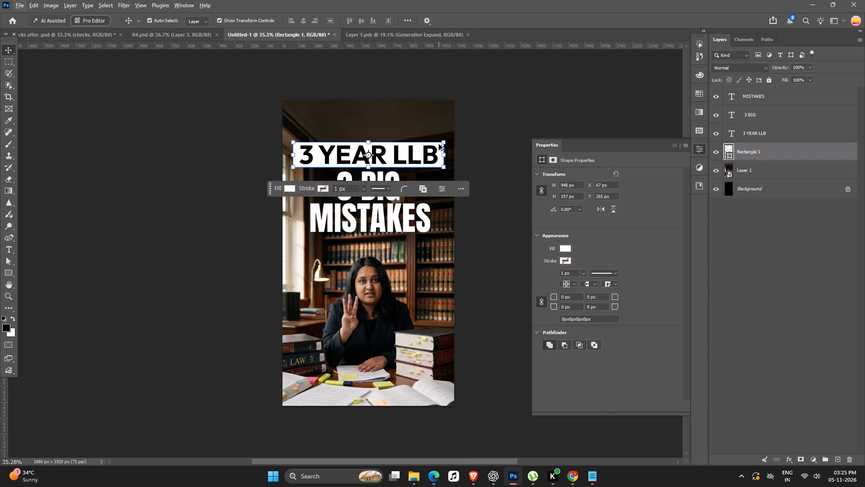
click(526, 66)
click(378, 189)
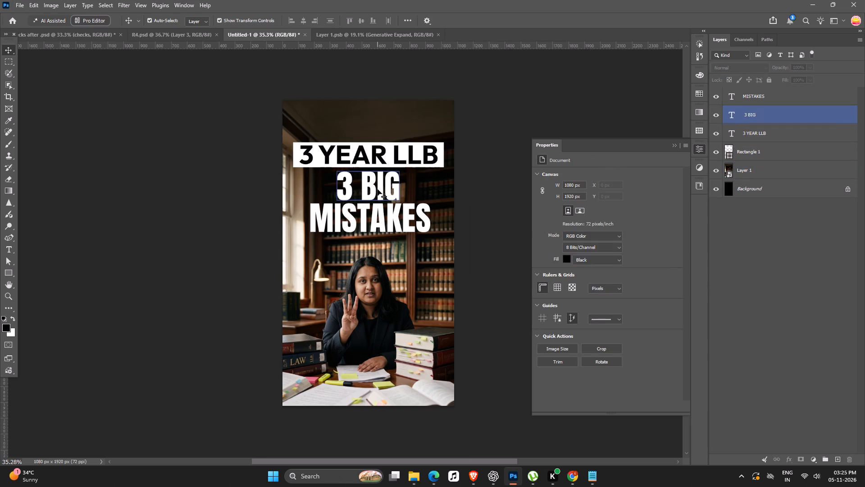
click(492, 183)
Enlarge the "3 BIG" and "MISTAKES" text together to about 119% and center them beneath the "3 YEAR LLB" strip.
click(400, 217)
shift+click(387, 182)
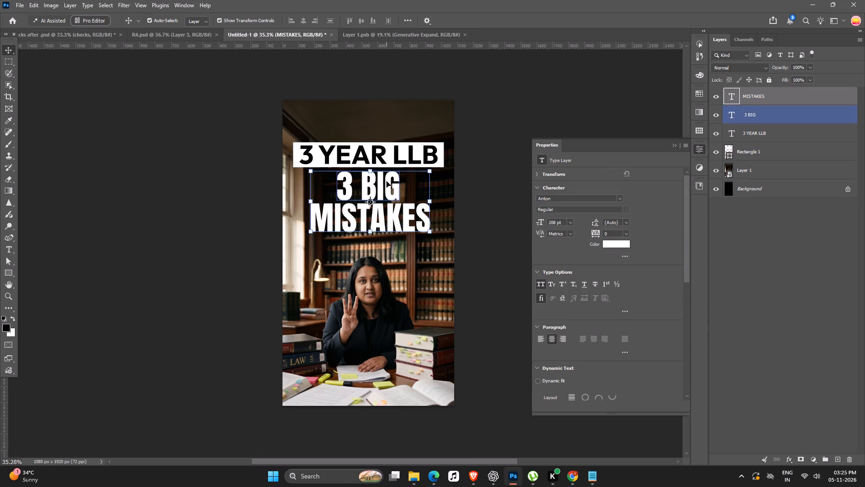
alt+drag(434, 171, 446, 167)
drag(416, 203, 414, 201)
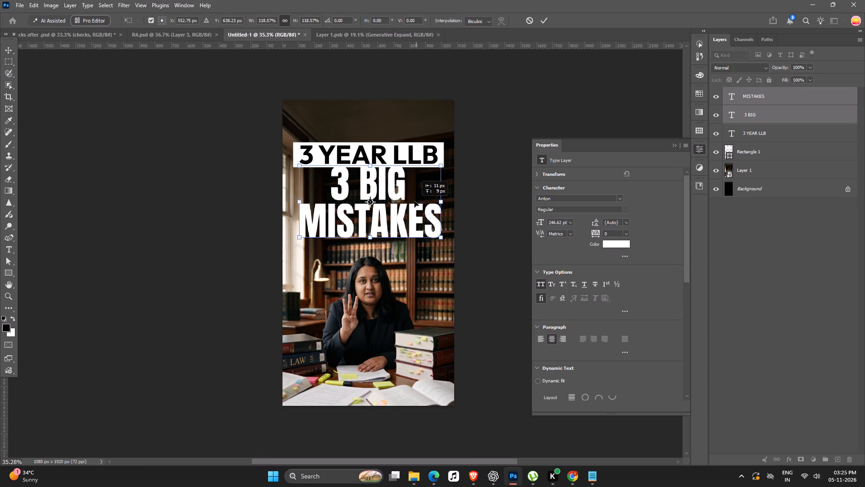
drag(414, 201, 415, 199)
key(Return)
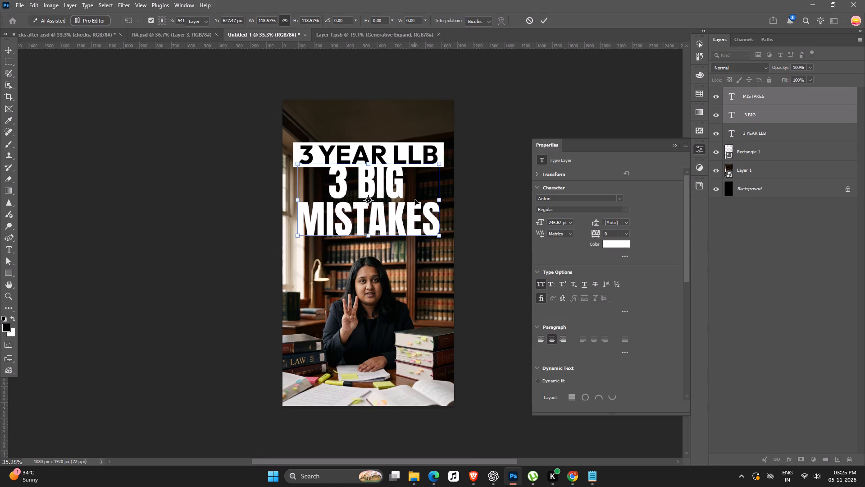
scroll(415, 199, up, 1)
click(523, 237)
ctrl+scroll(505, 232, down, 8)
key(space)
drag(358, 262, 363, 221)
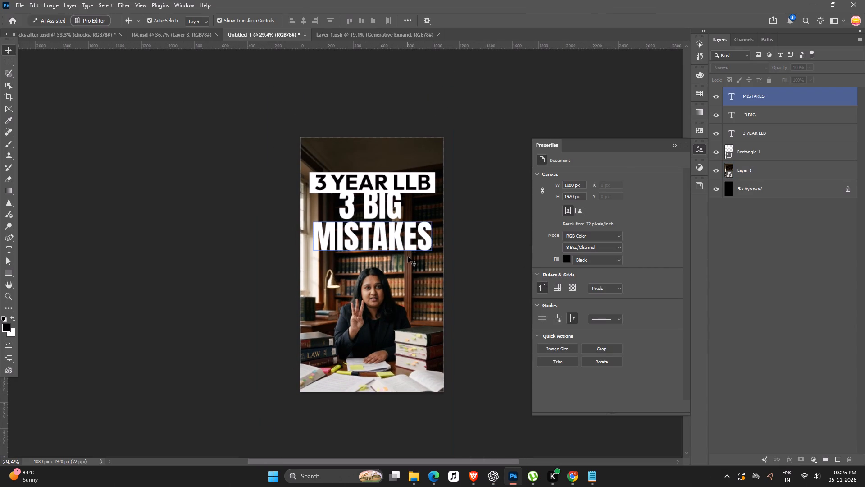
drag(408, 257, 407, 253)
click(471, 234)
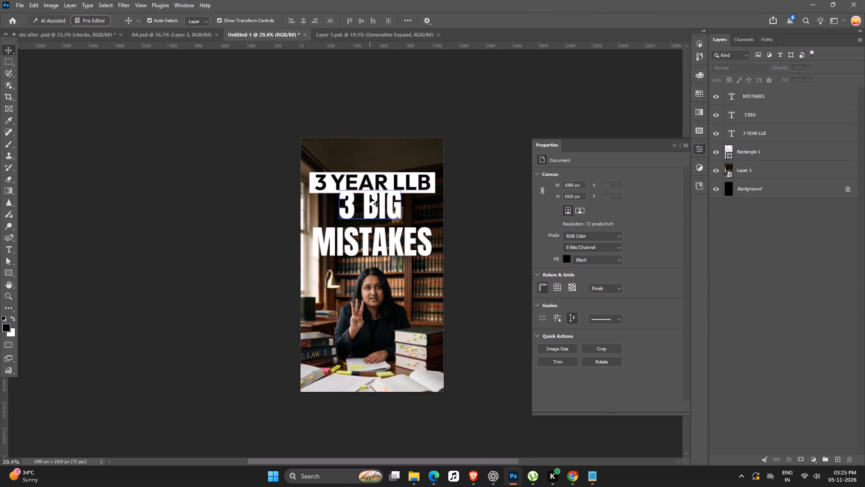
drag(370, 197, 369, 204)
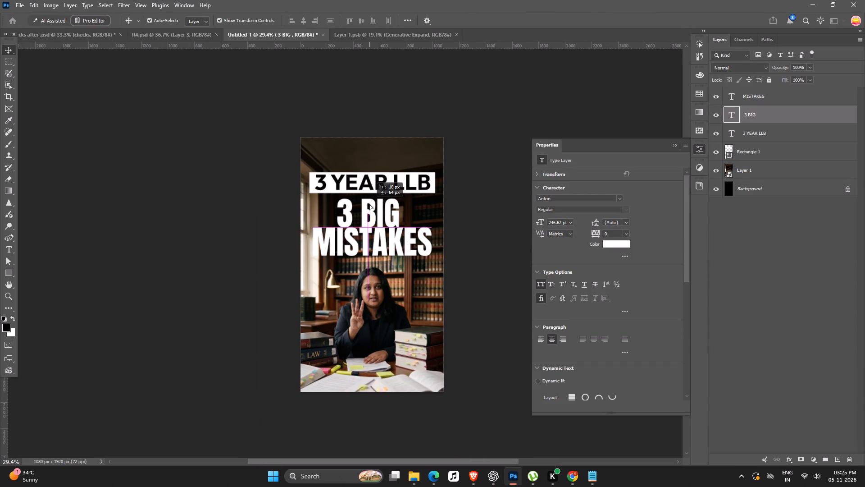
drag(369, 204, 370, 203)
click(495, 220)
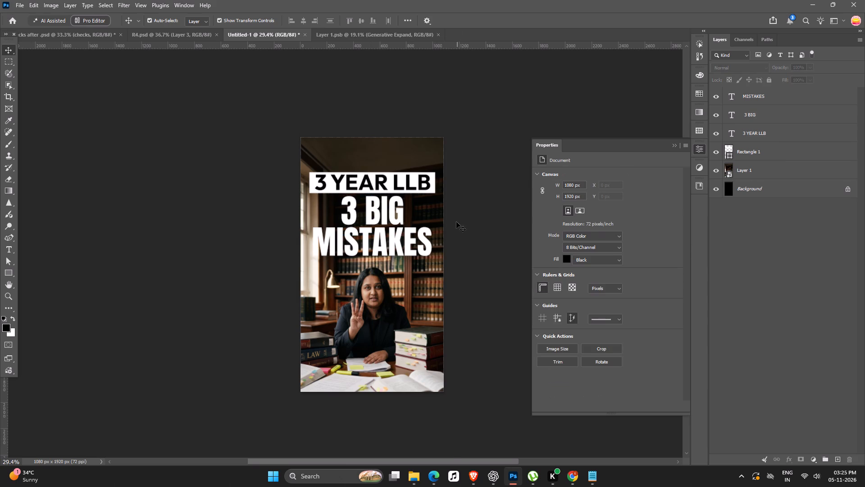
Shrink the "3 YEAR LLB" text with its white rectangle to about 46% and center it just above "3 BIG".
ctrl+scroll(398, 179, up, 5)
ctrl+scroll(398, 179, down, 2)
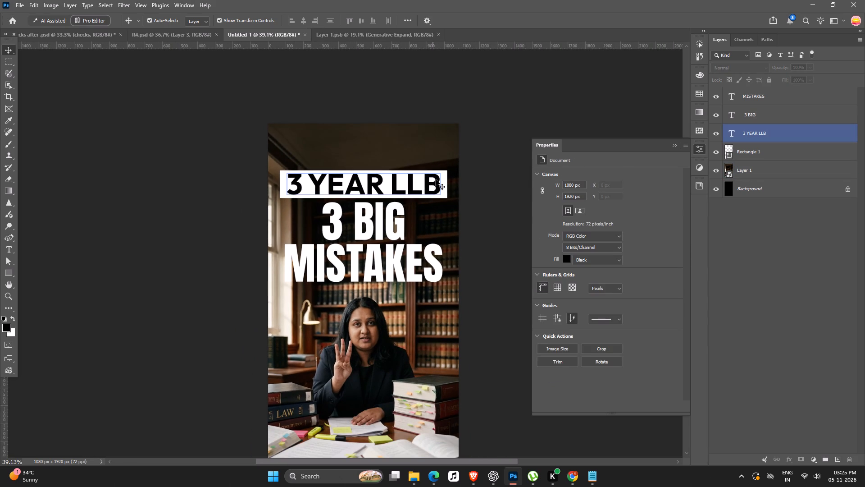
click(444, 175)
shift+click(431, 184)
alt+drag(449, 172, 432, 173)
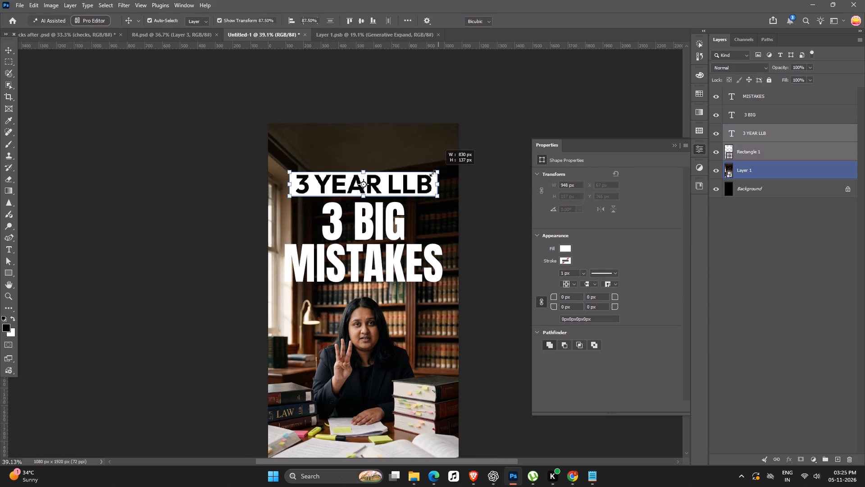
alt+drag(432, 173, 404, 181)
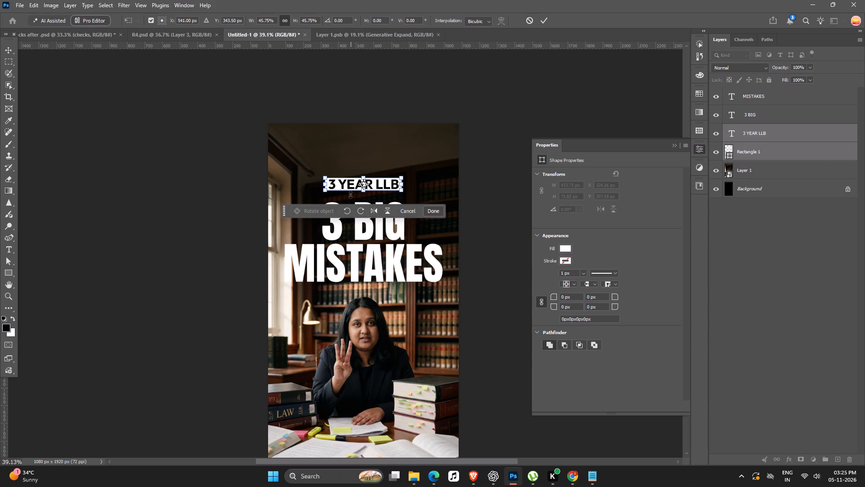
scroll(362, 188, up, 4)
ctrl+scroll(376, 192, up, 3)
drag(398, 176, 395, 194)
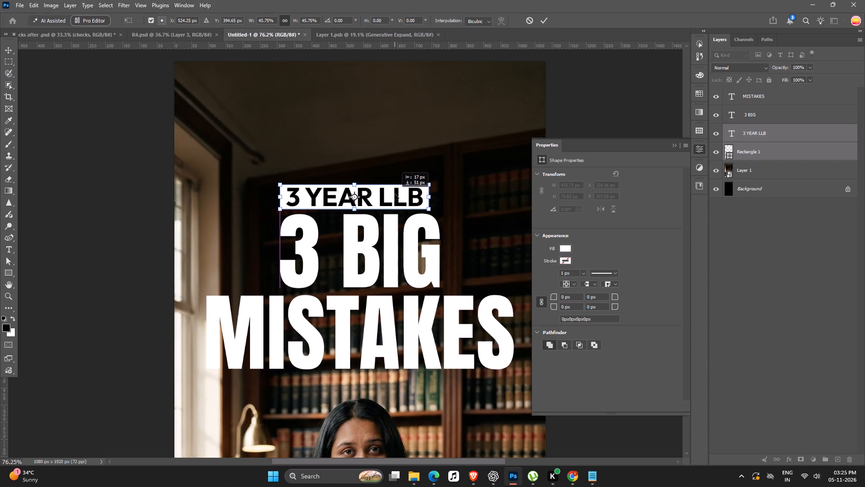
drag(395, 194, 400, 193)
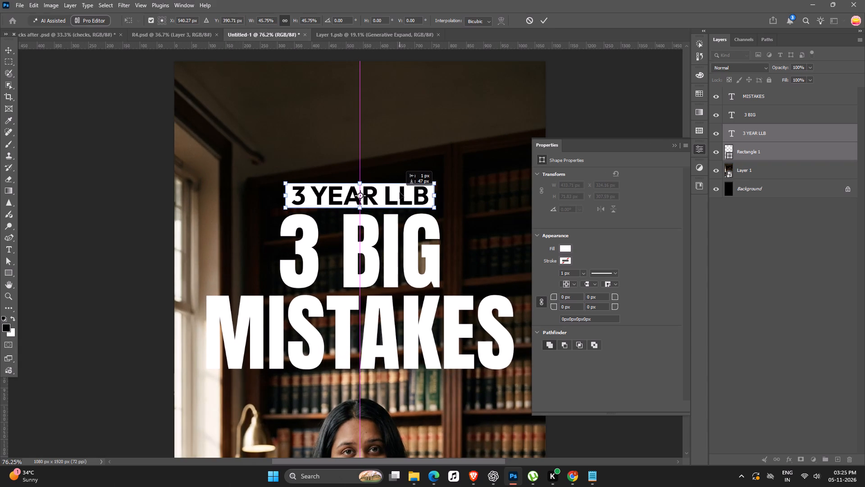
drag(400, 193, 400, 192)
key(Return)
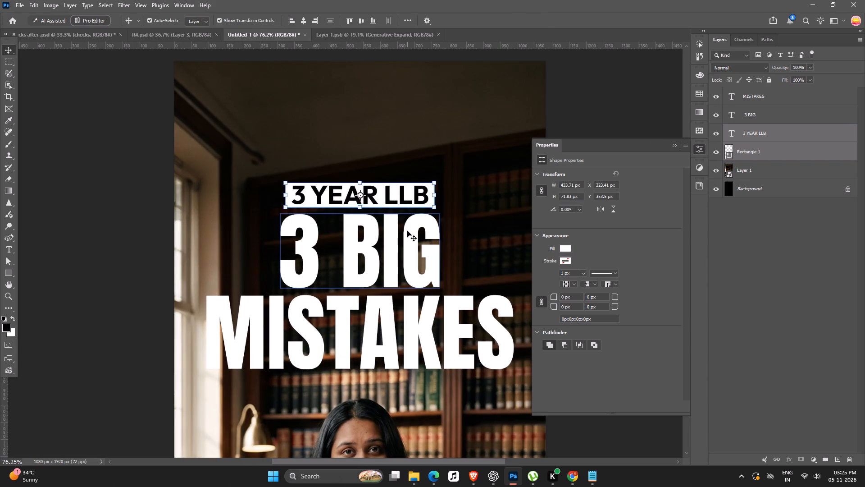
Add "3 BIG" to the selected strip, enlarge them together to about 156%, and center them just above "MISTAKES".
shift+click(407, 231)
alt+drag(439, 181, 479, 164)
drag(290, 283, 297, 274)
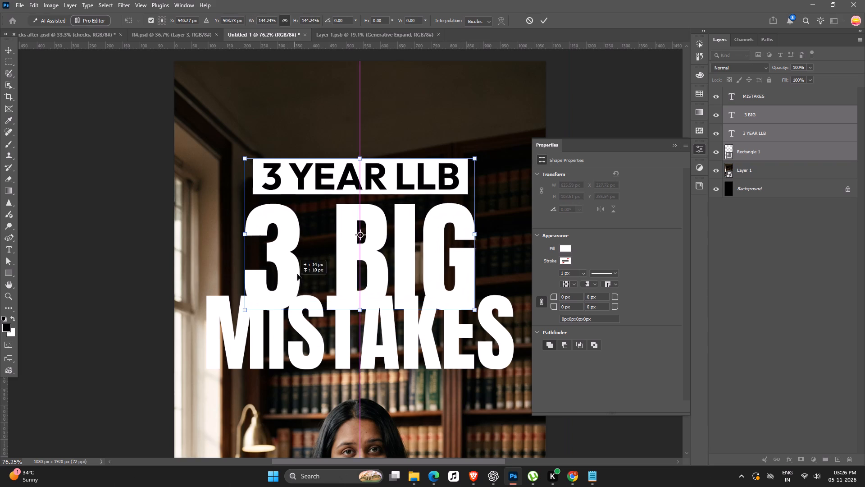
drag(297, 274, 305, 230)
ctrl+scroll(305, 229, down, 7)
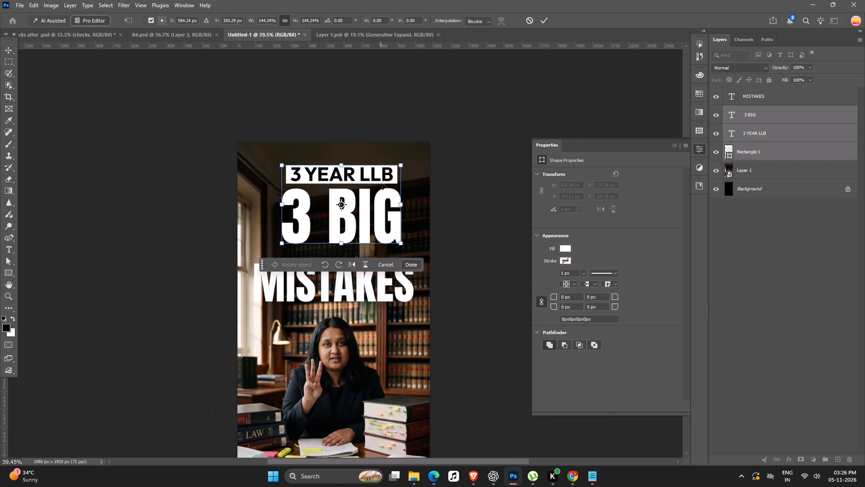
alt+drag(401, 162, 407, 161)
drag(364, 187, 362, 198)
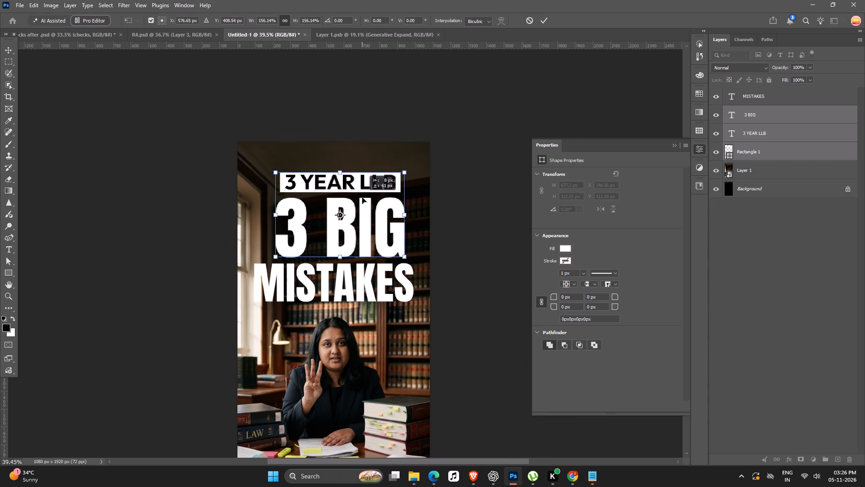
drag(362, 198, 358, 198)
key(Return)
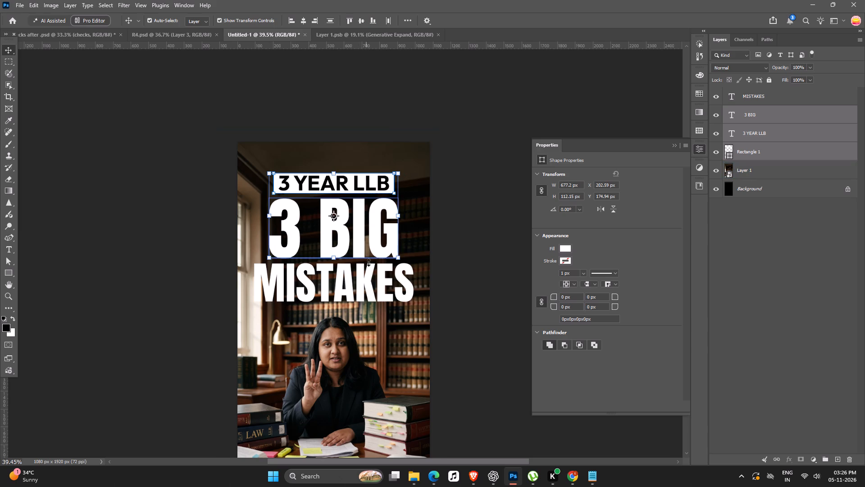
Scale down the whole title stack until the white rectangle is about 604 px wide, placing it just above the woman's head.
shift+click(366, 290)
alt+drag(414, 171, 408, 172)
drag(360, 233, 366, 233)
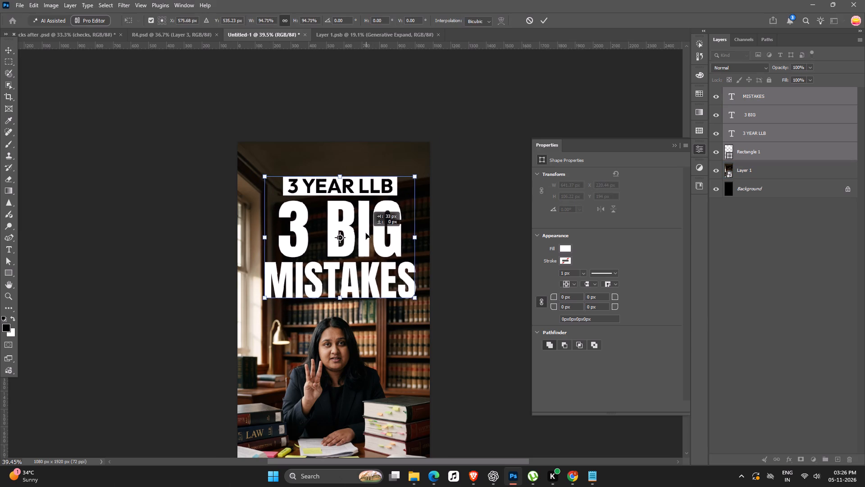
drag(366, 233, 364, 242)
alt+drag(415, 183, 408, 183)
key(Return)
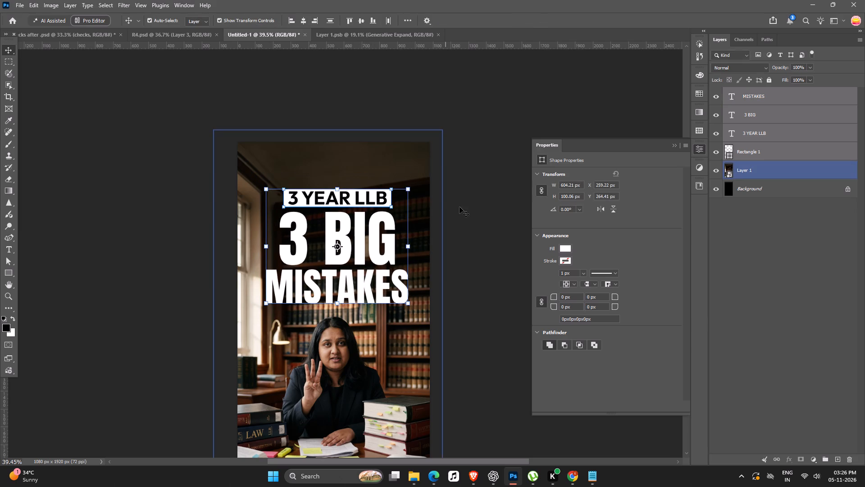
click(469, 225)
Change the "MISTAKES" text font to Outfit Bold.
click(329, 285)
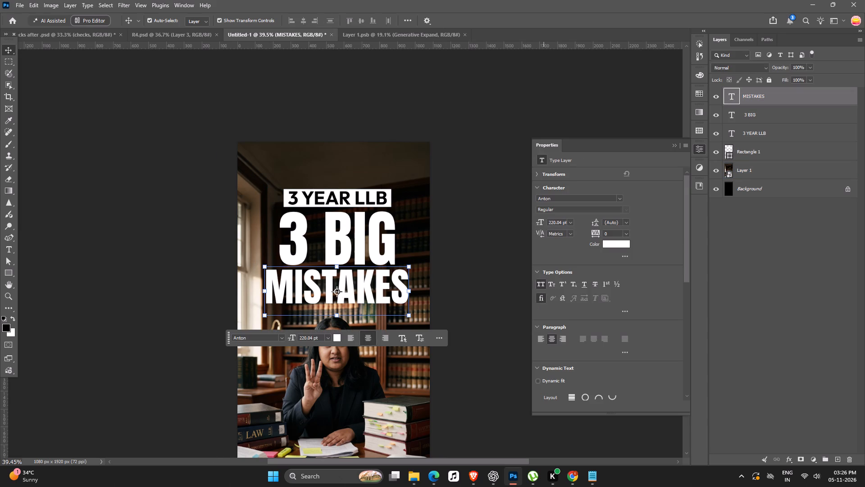
click(621, 197)
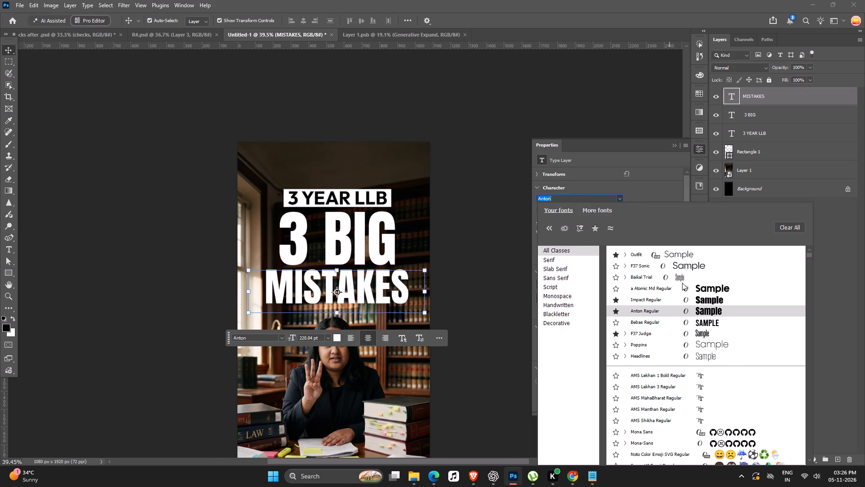
click(624, 257)
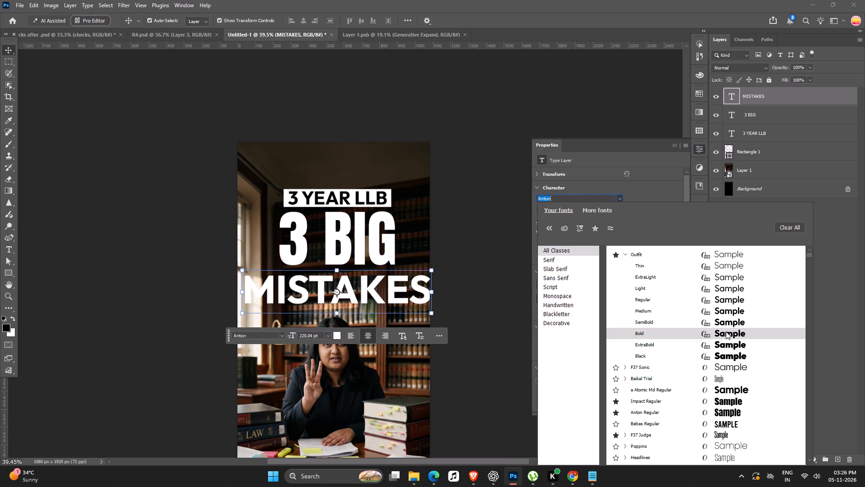
click(726, 331)
Resize the "MISTAKES" text to about 192.6 pt and place it centered just below "3 BIG".
alt+drag(430, 266, 426, 266)
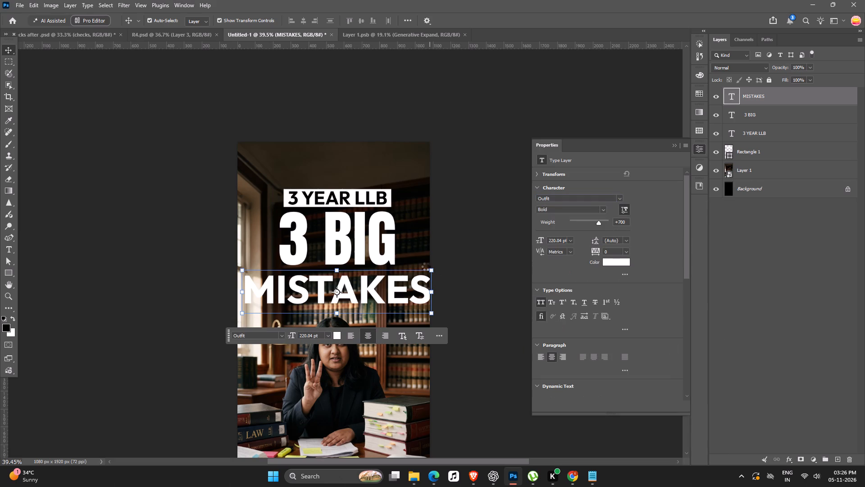
alt+drag(426, 266, 417, 269)
drag(355, 318, 356, 308)
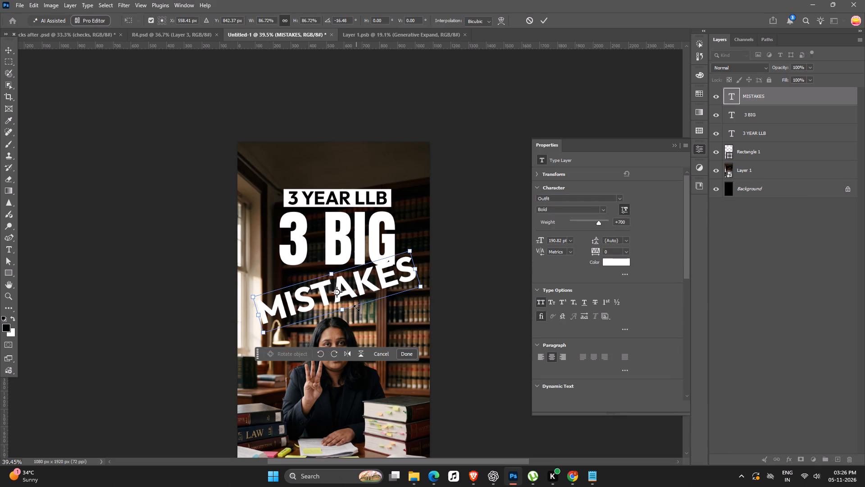
key(ctrl+z)
alt+drag(421, 272, 415, 273)
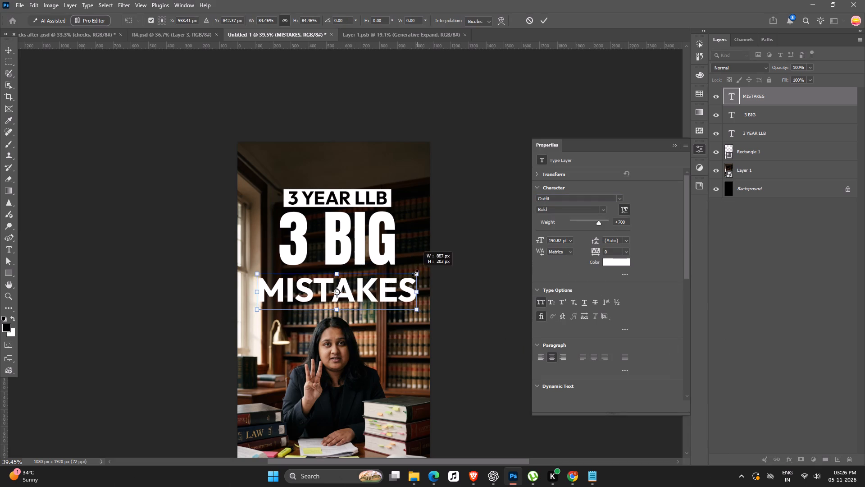
alt+drag(415, 273, 414, 273)
drag(371, 292, 370, 284)
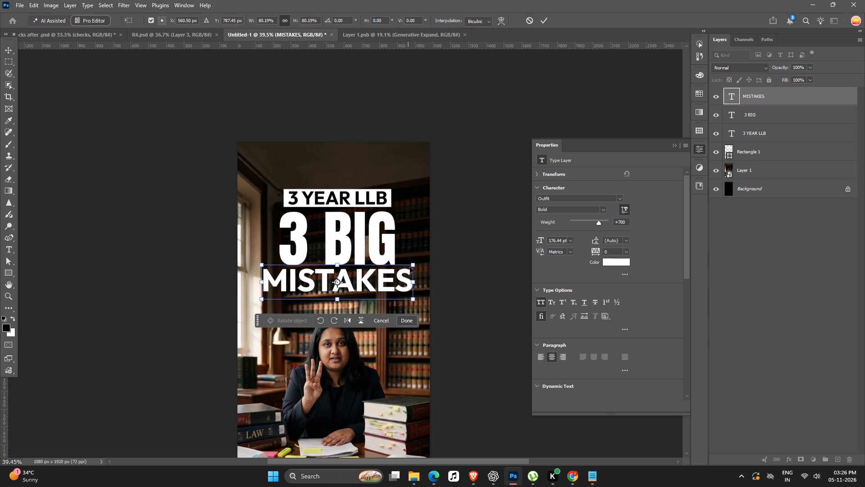
alt+drag(416, 265, 423, 265)
key(Return)
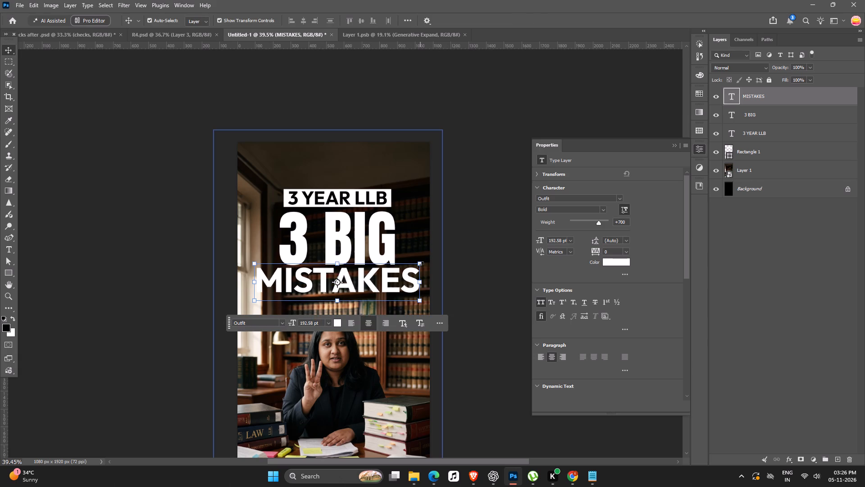
key(shift+Down)
key(Up)
click(490, 241)
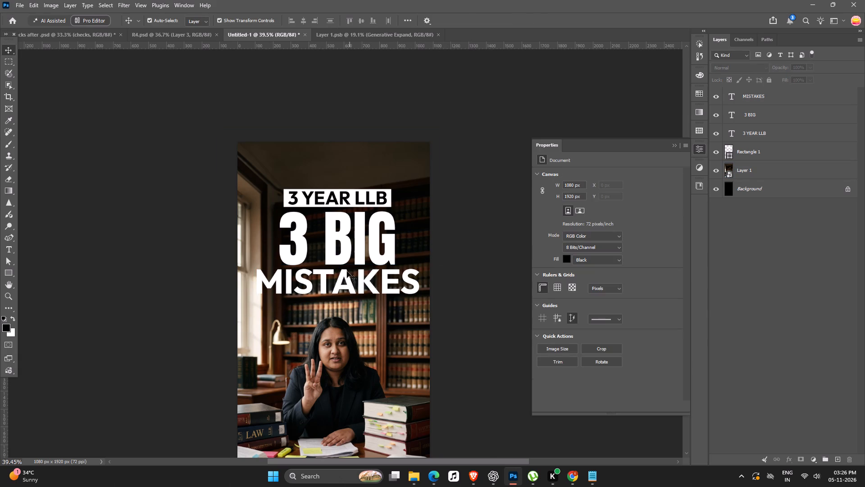
click(339, 251)
click(467, 249)
key(space)
key(space)
key(space)
key(space)
key(space)
key(space)
key(space)
key(space)
key(space)
key(space)
key(space)
key(space)
drag(468, 290, 475, 241)
click(494, 476)
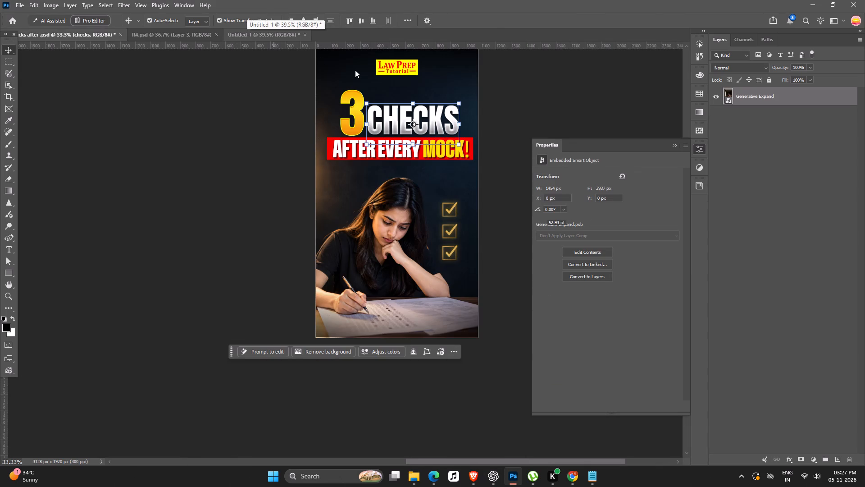
Paste the copied layer style onto the "MISTAKES" text in the Untitled-1 cover.
click(194, 35)
click(238, 32)
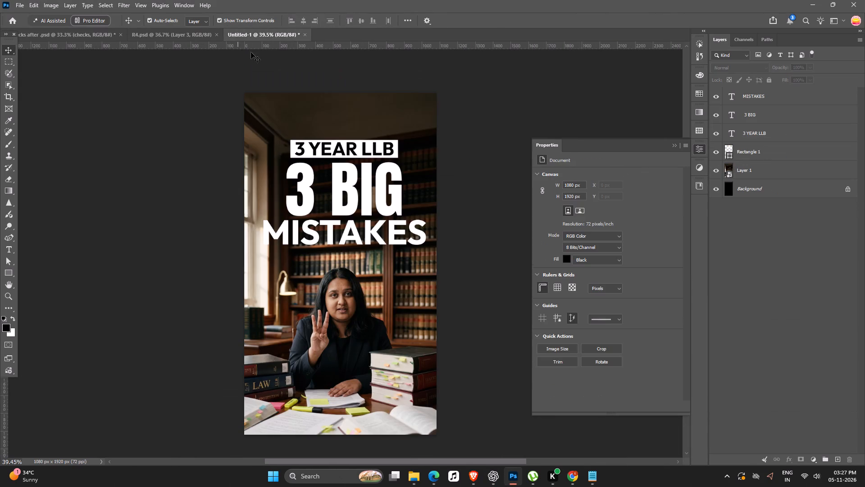
click(359, 185)
click(498, 248)
click(387, 243)
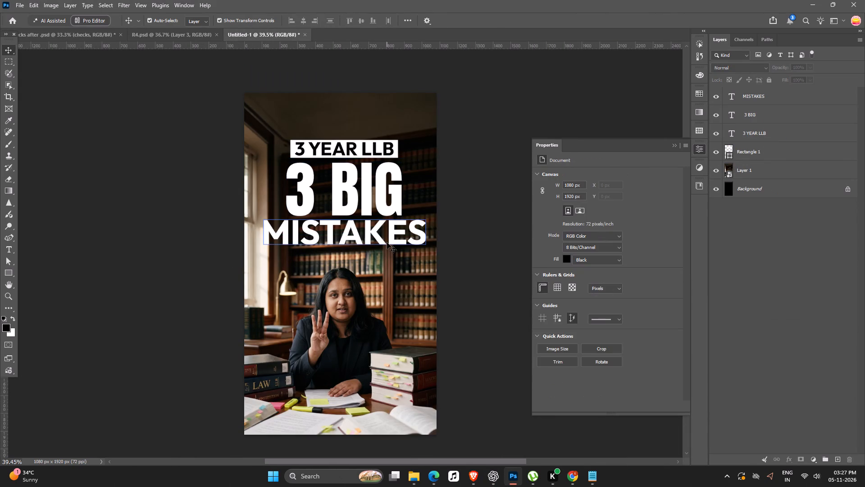
right_click(784, 102)
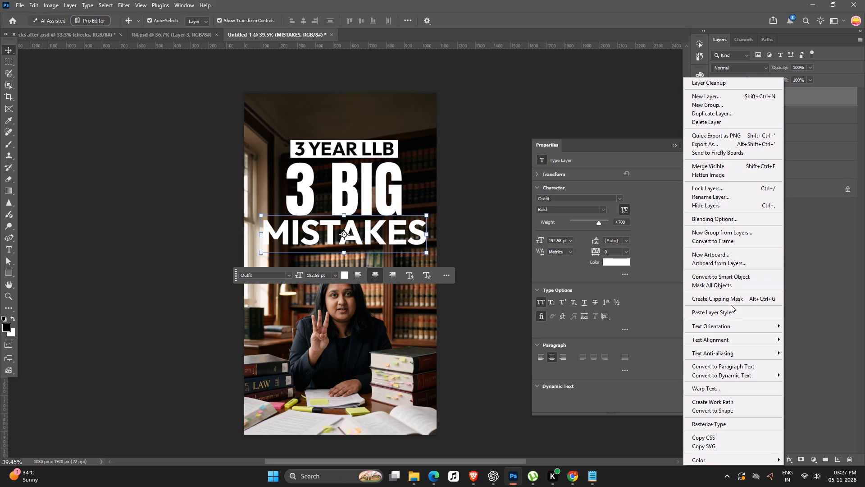
click(728, 309)
click(479, 170)
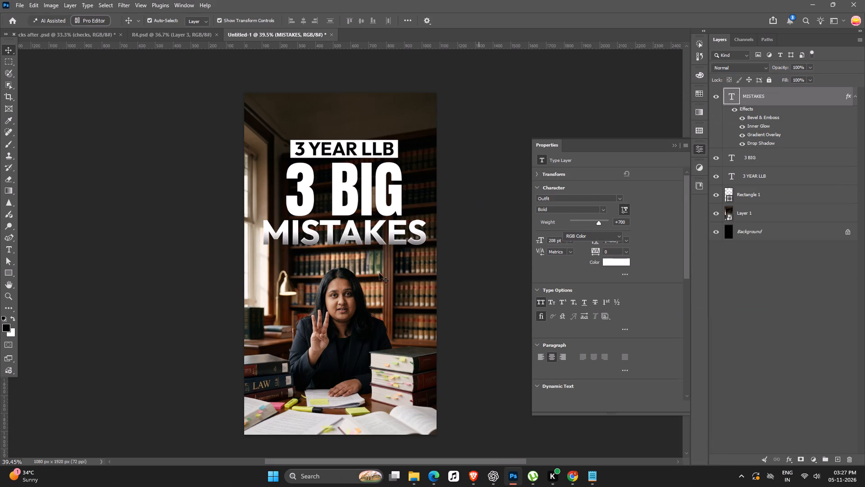
Examine the restyled "MISTAKES" line on the cover against the ChatGPT reference design.
key(space)
key(space)
key(space)
key(space)
key(space)
key(space)
key(space)
key(space)
key(space)
key(space)
key(space)
key(space)
key(space)
key(space)
key(space)
key(space)
key(space)
key(space)
key(space)
key(space)
drag(378, 273, 371, 272)
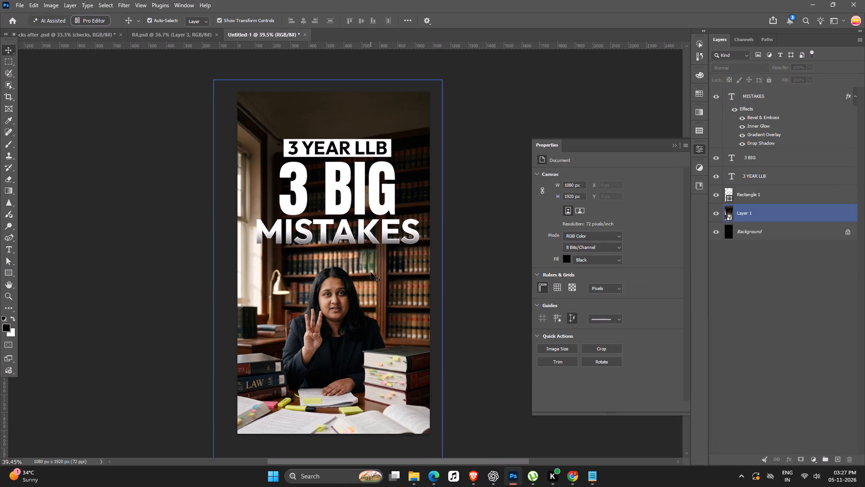
key(alt+Tab)
key(alt+Tab)
Copy the layer style of the gold "3" in the "3 checks after" document onto the "3 BIG" text in Untitled-1.
click(73, 31)
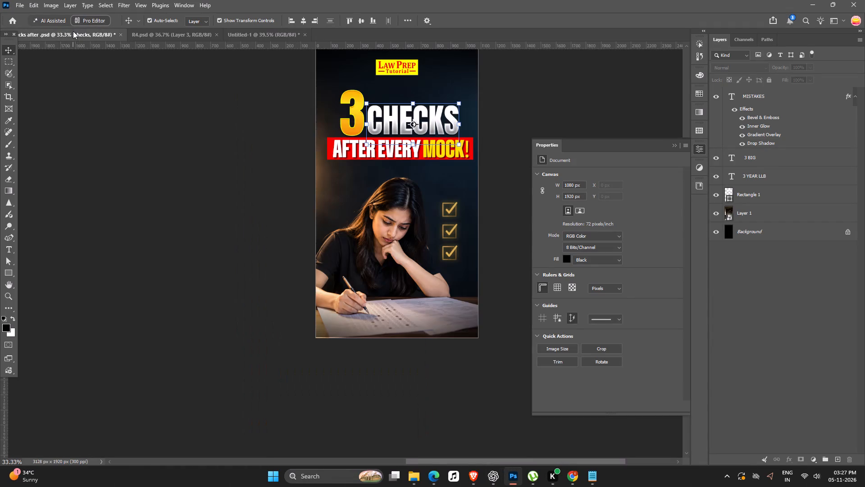
click(354, 95)
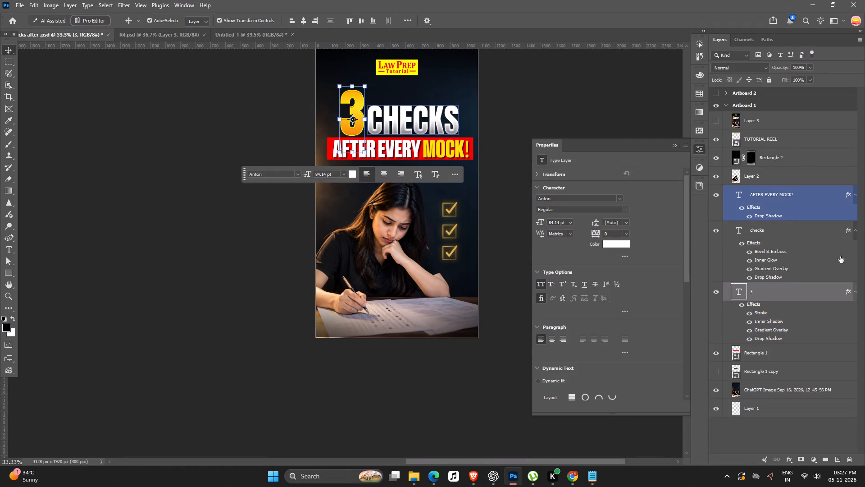
right_drag(792, 293, 787, 294)
click(715, 289)
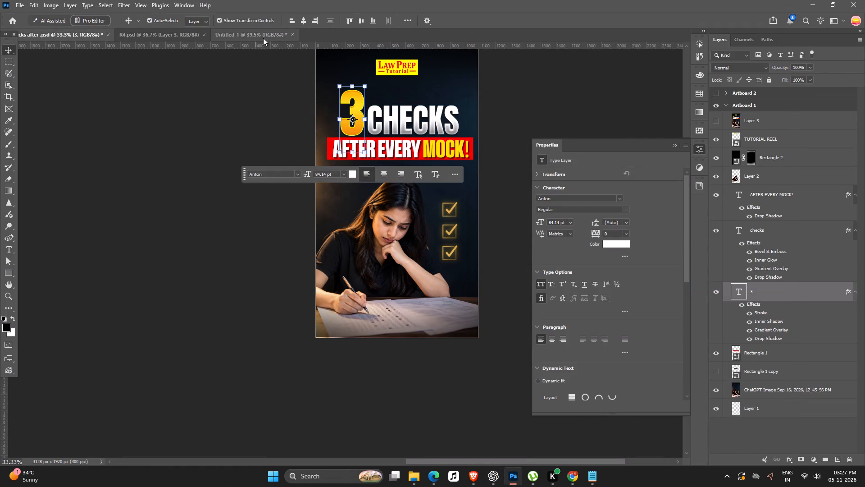
click(260, 35)
click(324, 191)
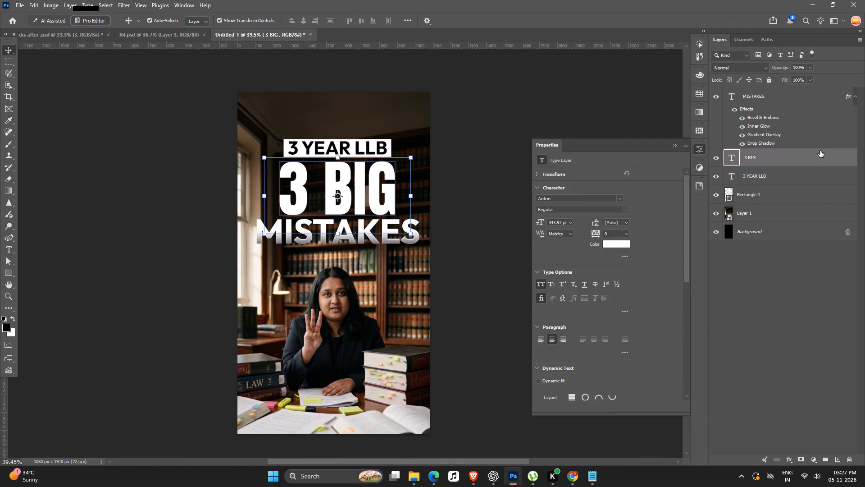
right_click(820, 155)
click(755, 316)
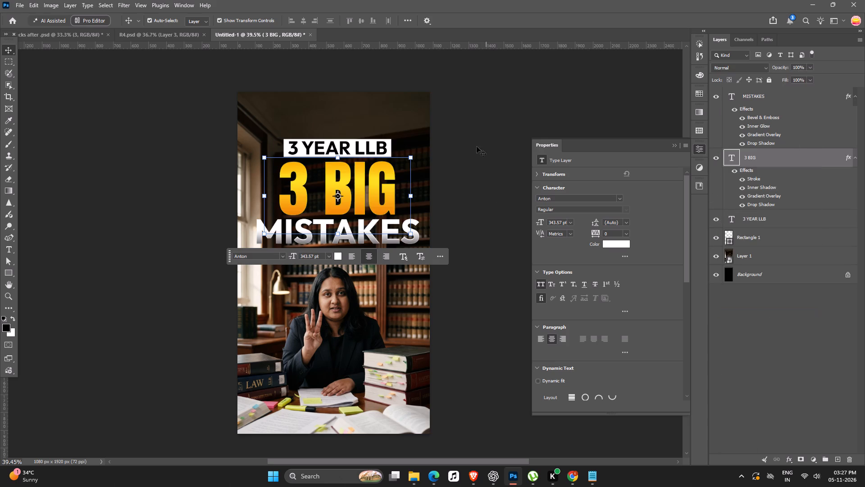
click(493, 118)
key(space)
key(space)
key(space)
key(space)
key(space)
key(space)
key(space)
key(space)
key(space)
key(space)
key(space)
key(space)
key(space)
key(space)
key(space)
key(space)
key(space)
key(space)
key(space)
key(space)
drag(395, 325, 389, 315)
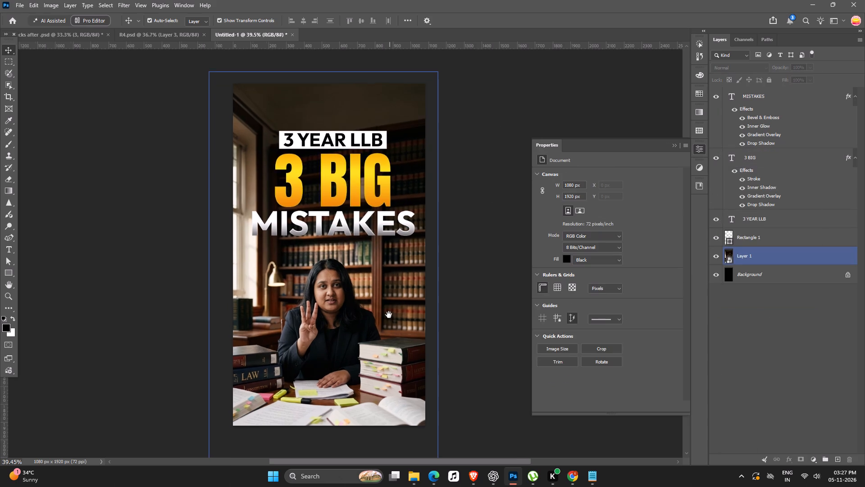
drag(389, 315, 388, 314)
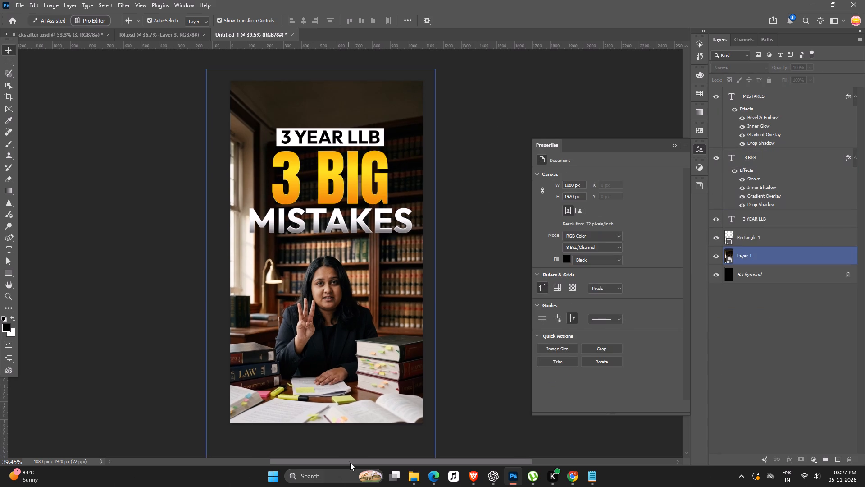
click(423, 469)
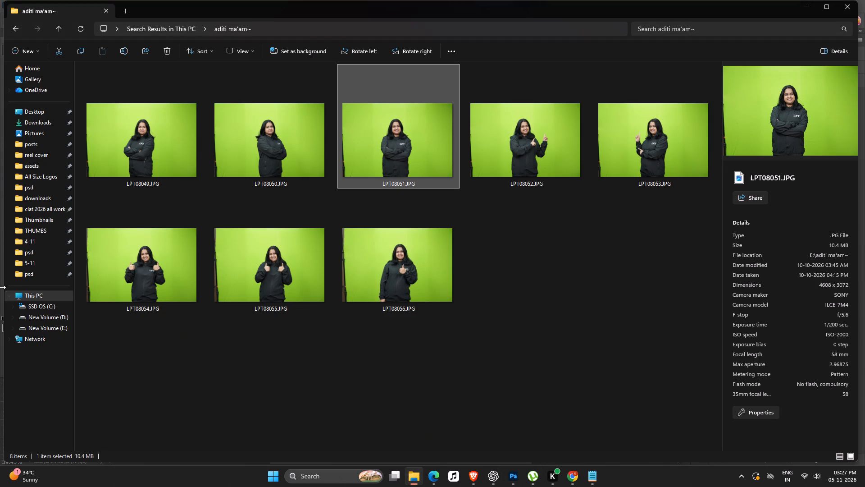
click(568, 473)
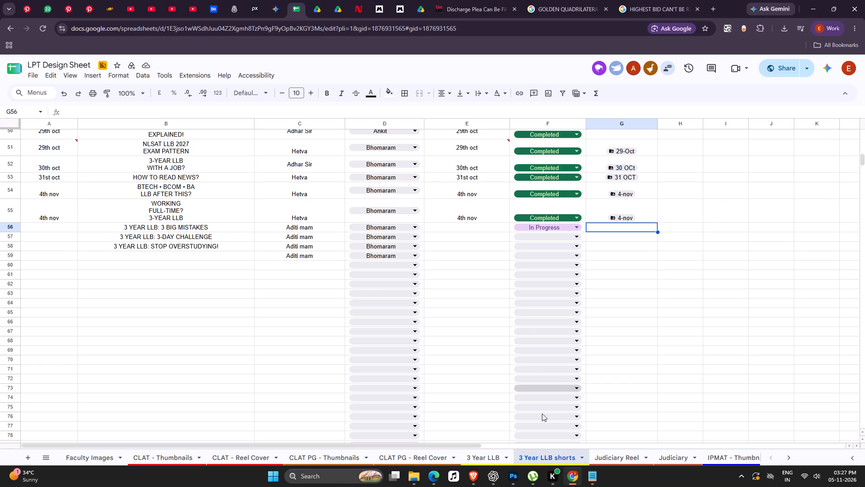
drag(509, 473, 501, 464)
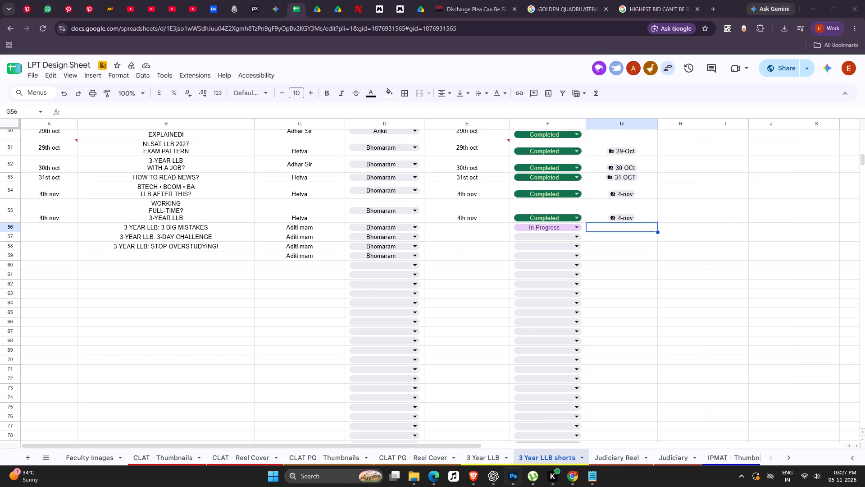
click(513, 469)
Open the recent file "CLAT Finisher 2027 Critical Reasoning ma'am" as a source of title styling.
click(13, 21)
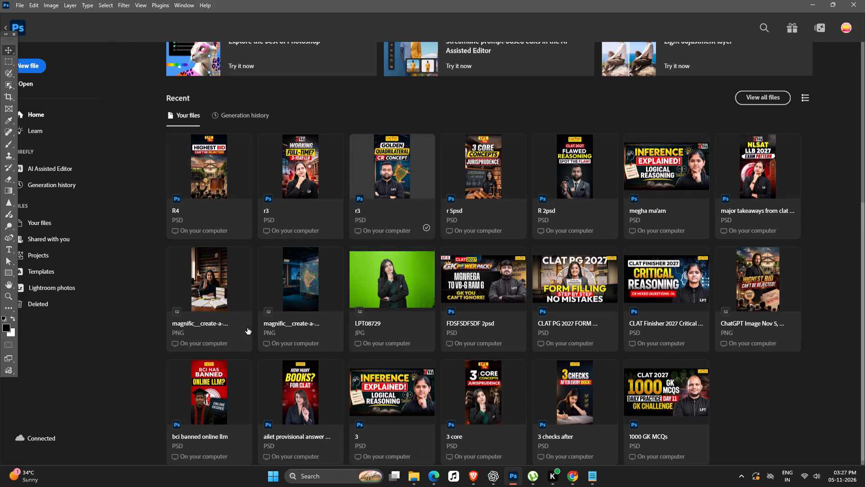
click(669, 280)
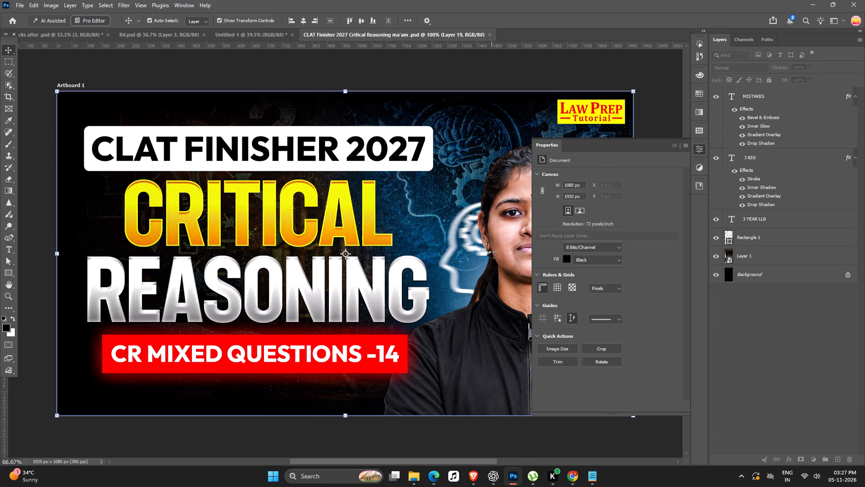
Hide Layer 19 in the CLAT Finisher document and copy the layer style of the "Critical" text.
click(328, 200)
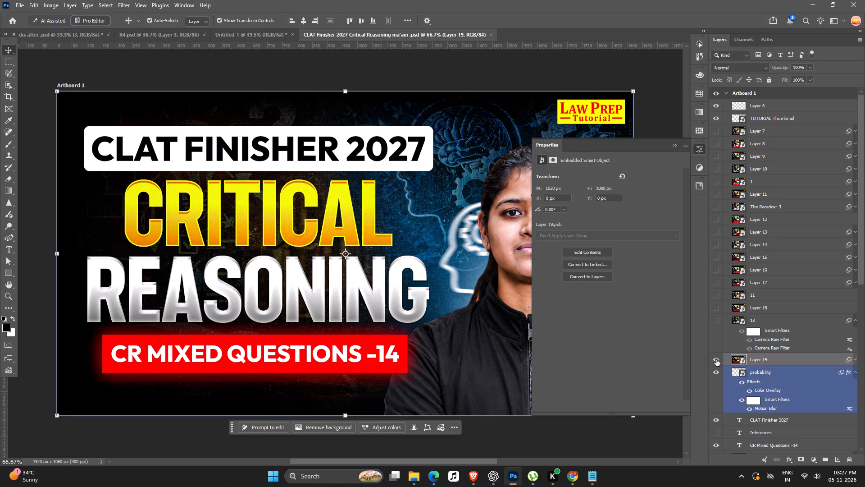
drag(716, 359, 706, 357)
click(300, 212)
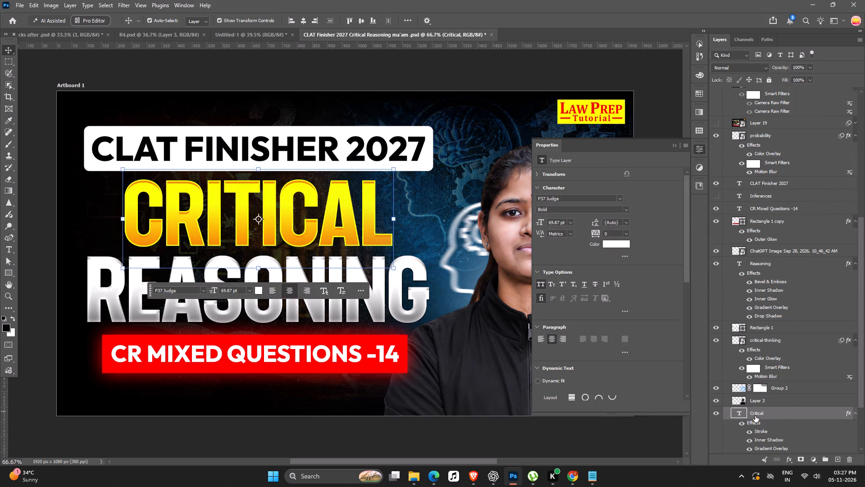
right_click(788, 412)
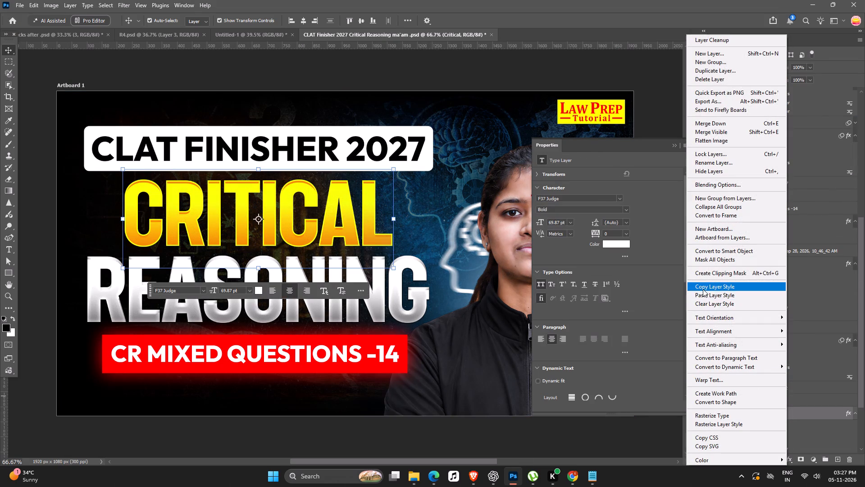
click(703, 289)
Save and close the R4.psd document.
click(155, 37)
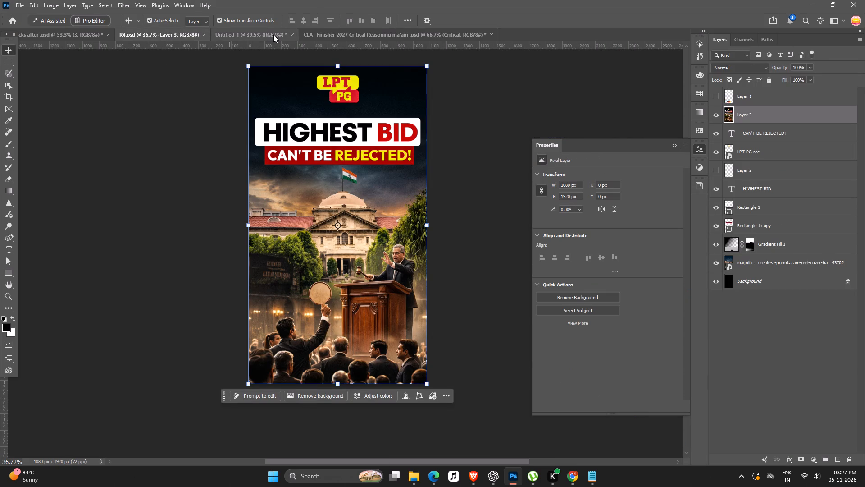
key(ctrl+s)
key(ctrl+w)
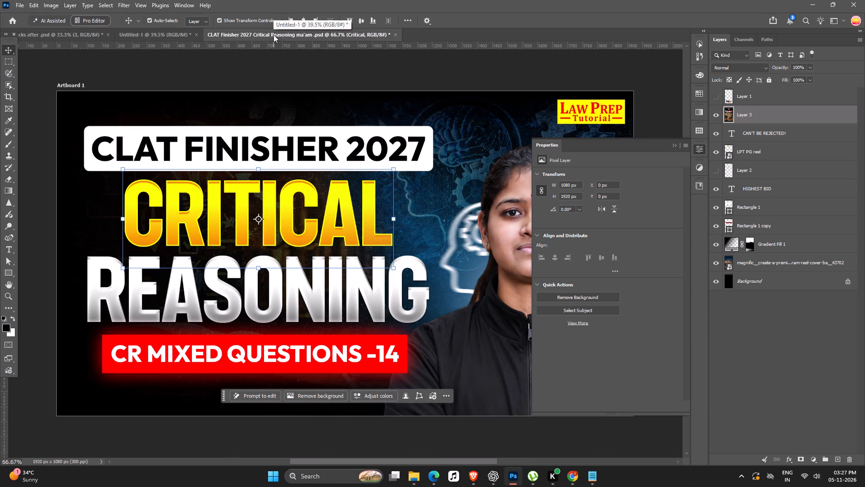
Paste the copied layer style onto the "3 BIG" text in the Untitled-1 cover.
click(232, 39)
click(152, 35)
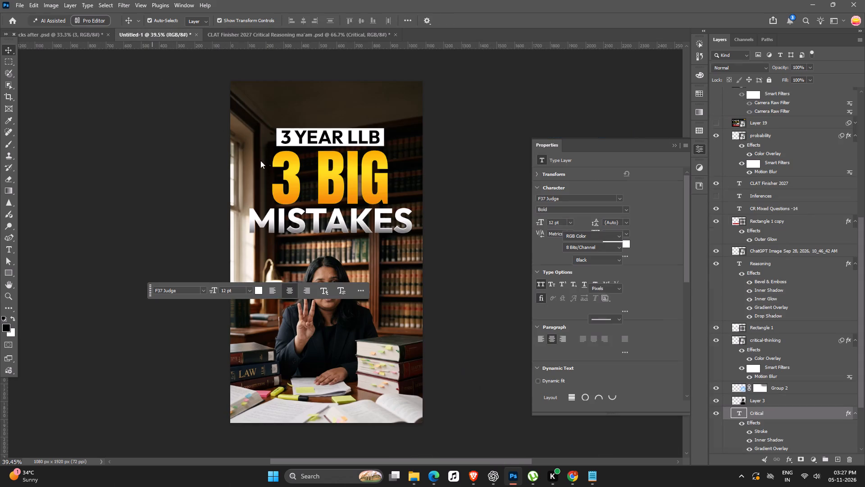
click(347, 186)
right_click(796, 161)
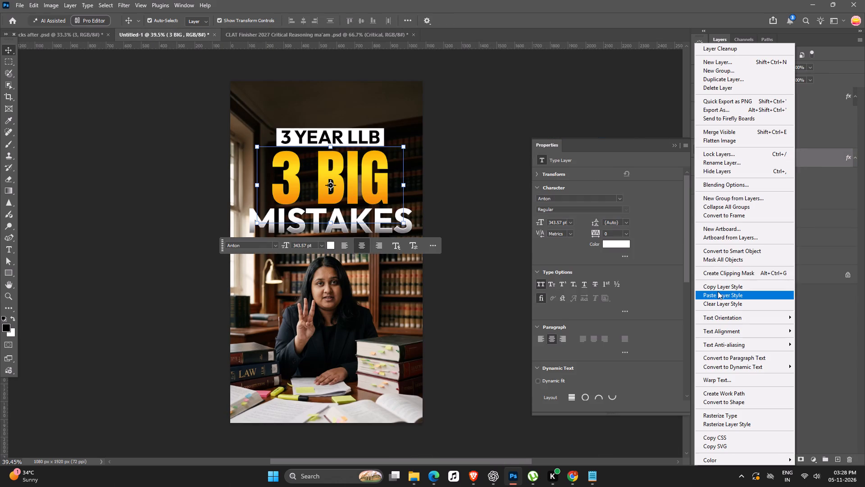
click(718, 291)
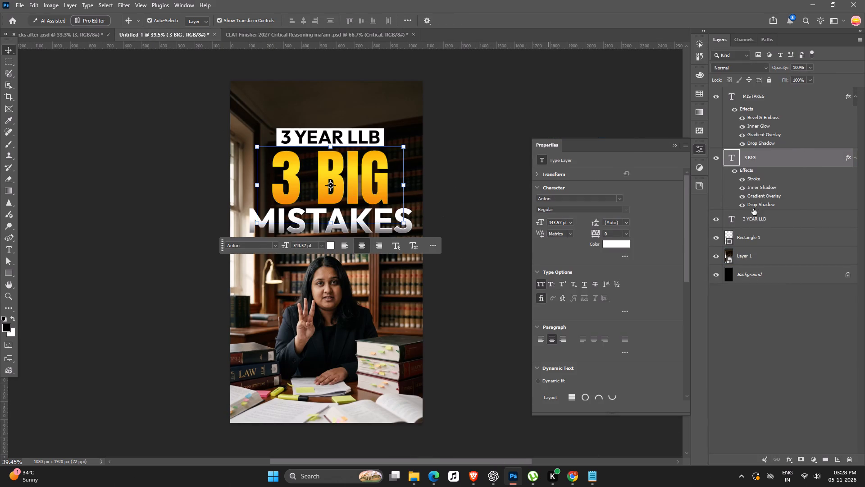
Remove all layer effects from the "3 BIG" text.
drag(746, 170, 850, 459)
Copy the layer style of the "Critical" text in the CLAT Finisher document onto the "3 BIG" text in Untitled-1.
click(351, 33)
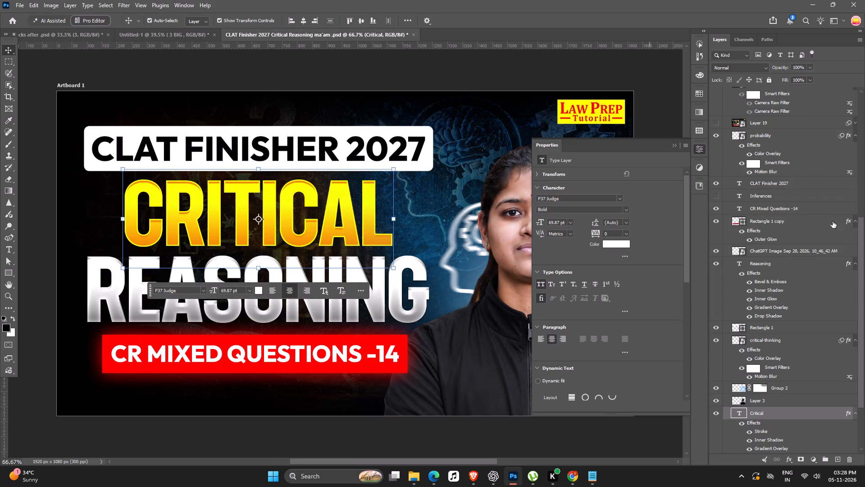
click(340, 227)
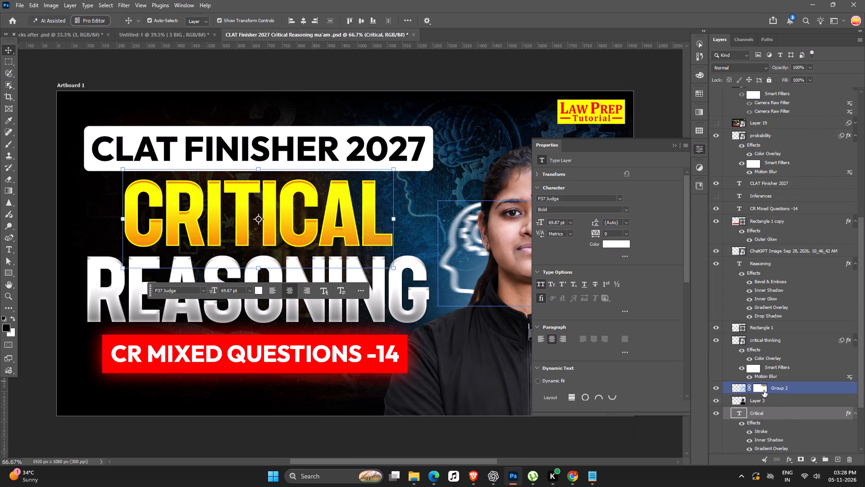
right_click(783, 416)
click(725, 286)
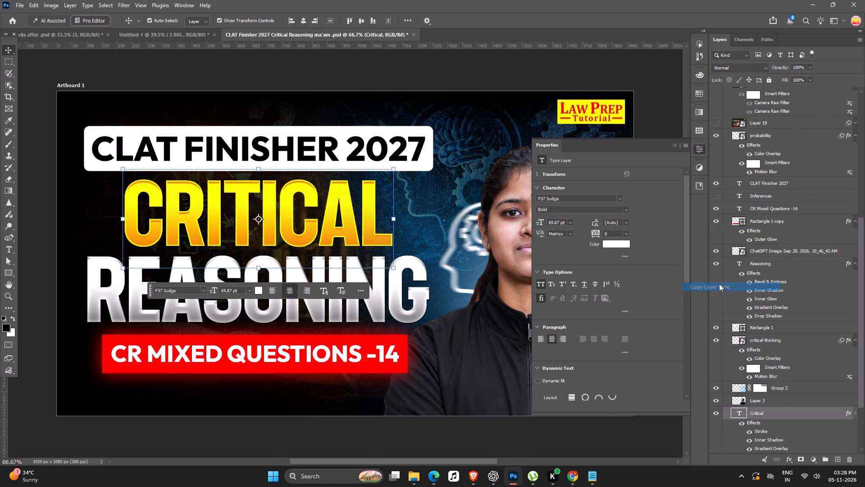
right_click(798, 414)
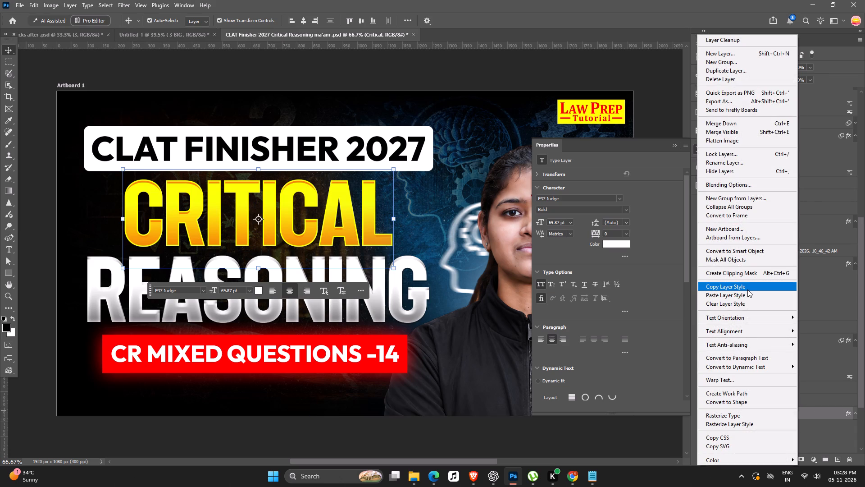
click(747, 289)
click(166, 33)
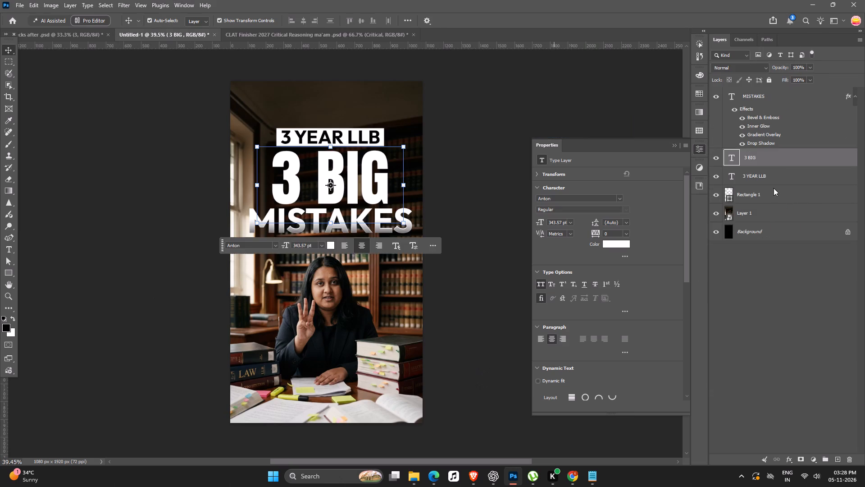
right_click(775, 156)
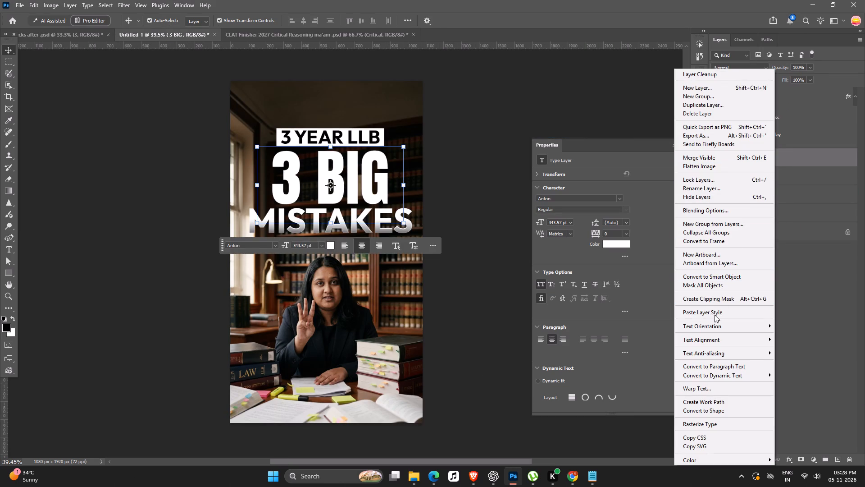
click(715, 313)
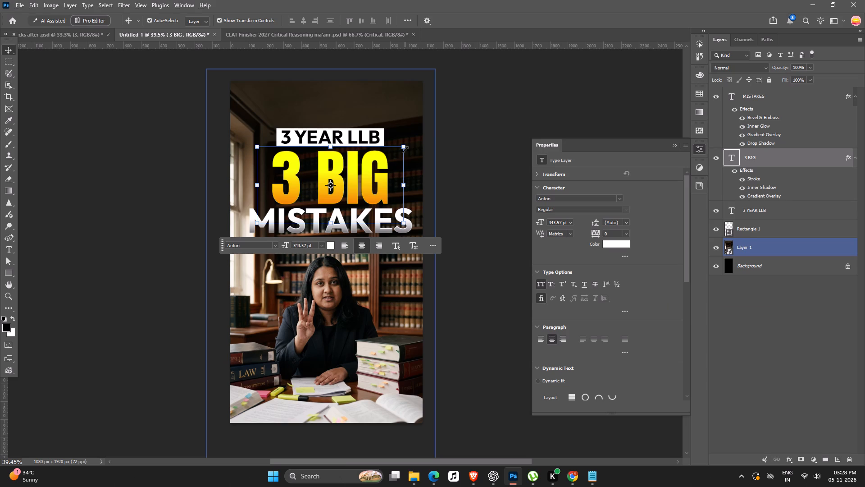
Scale the "3 BIG" text up to about 105% and nudge it slightly upward.
alt+drag(405, 149, 410, 149)
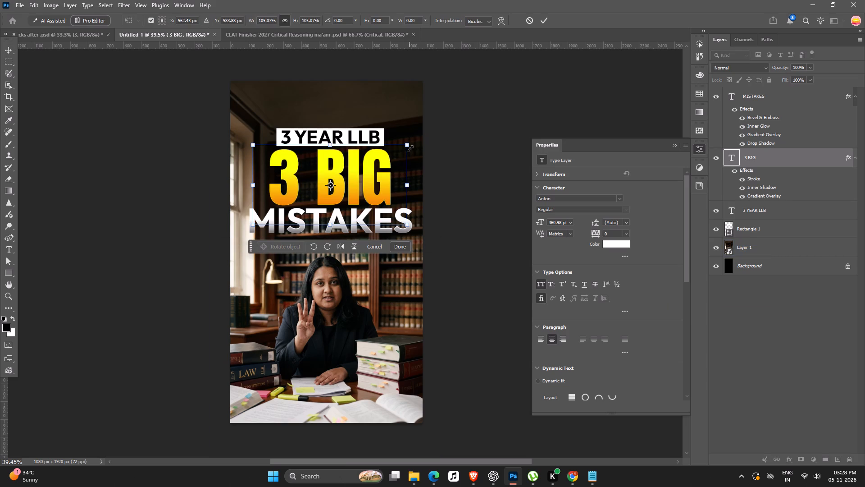
key(Up)
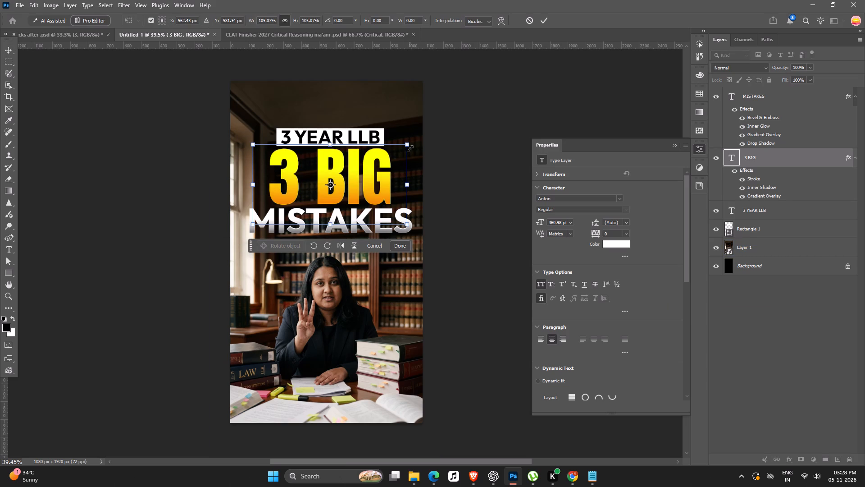
key(Return)
Examine the cover with its restyled "3 BIG" title, both reduced and close up.
click(464, 154)
ctrl+scroll(464, 153, down, 8)
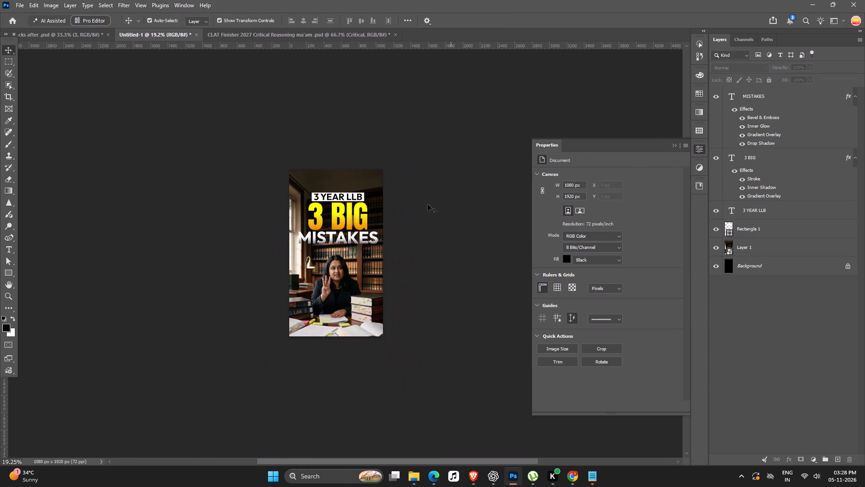
key(space)
key(space)
key(space)
drag(273, 234, 271, 222)
ctrl+scroll(335, 257, up, 5)
key(space)
key(space)
key(space)
key(space)
key(space)
key(space)
key(space)
key(space)
key(space)
key(space)
key(space)
key(space)
key(space)
key(space)
key(space)
drag(335, 254, 334, 262)
ctrl+scroll(338, 194, up, 2)
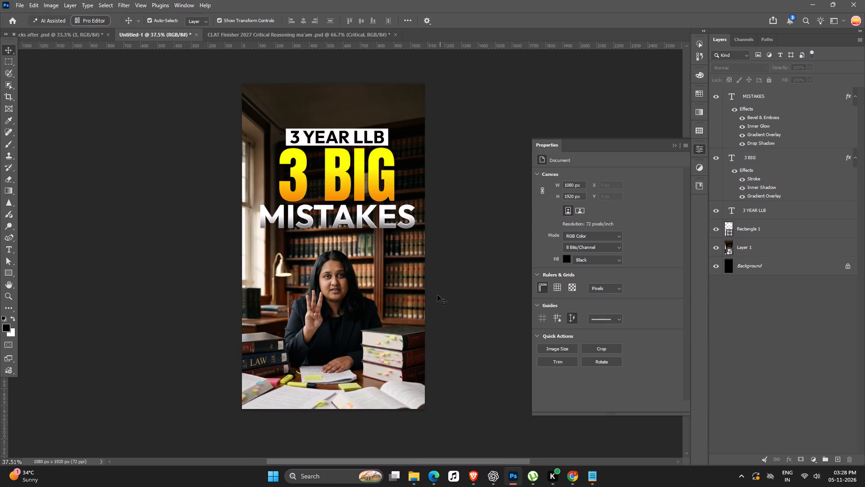
key(space)
key(space)
key(space)
key(space)
key(space)
key(space)
key(space)
key(space)
key(space)
key(space)
key(space)
key(space)
key(space)
key(space)
key(space)
key(space)
key(space)
key(space)
key(space)
key(space)
drag(432, 275, 426, 275)
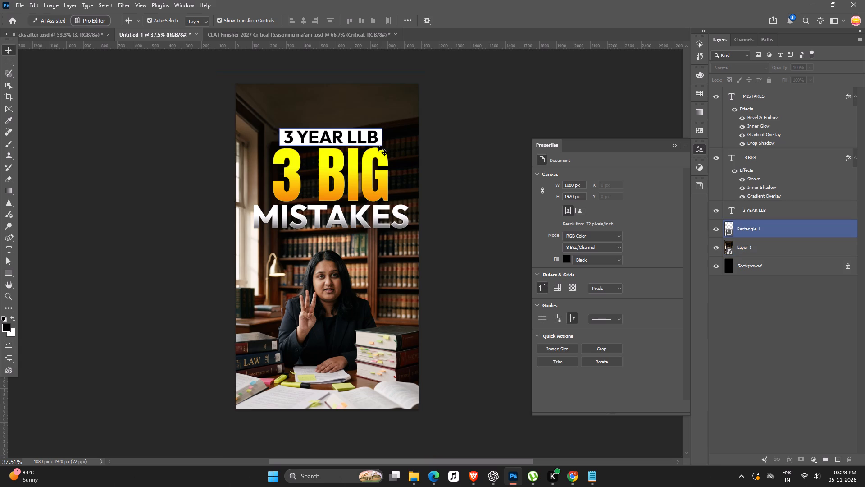
click(491, 195)
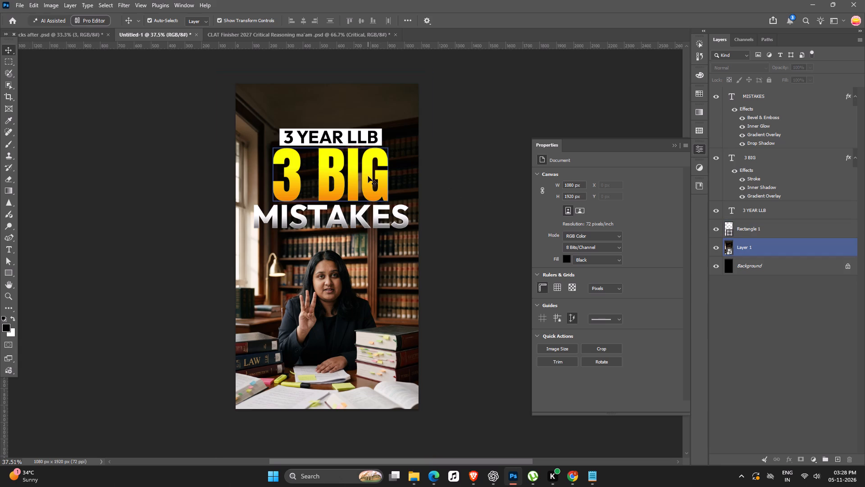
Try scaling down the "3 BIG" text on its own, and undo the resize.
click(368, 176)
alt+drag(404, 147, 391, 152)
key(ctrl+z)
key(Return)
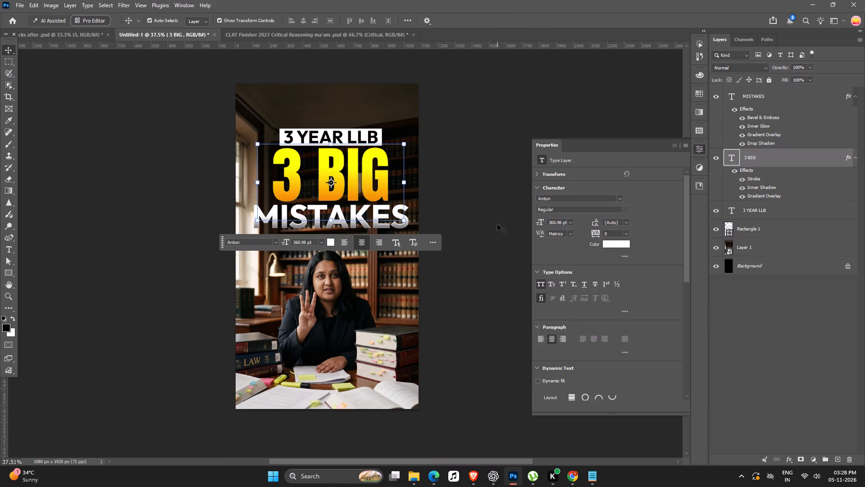
Scale the "3 BIG" and "MISTAKES" texts down together to about 87%.
click(497, 224)
click(367, 222)
shift+click(368, 163)
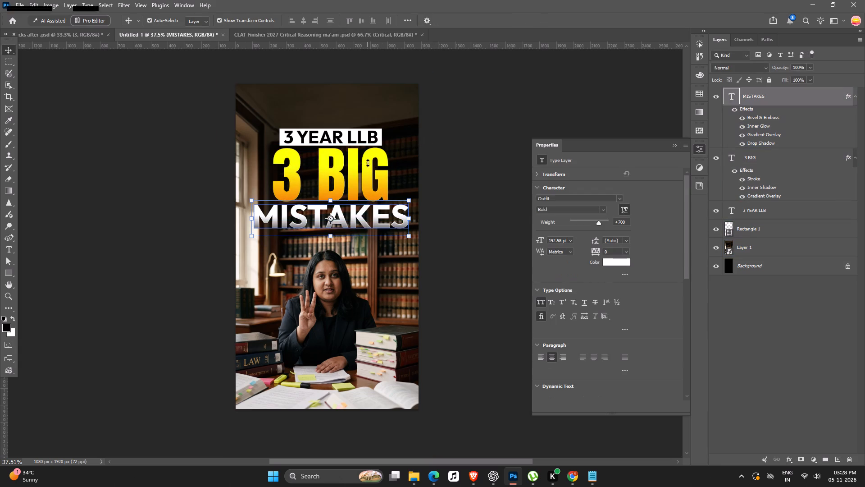
alt+drag(410, 148, 400, 152)
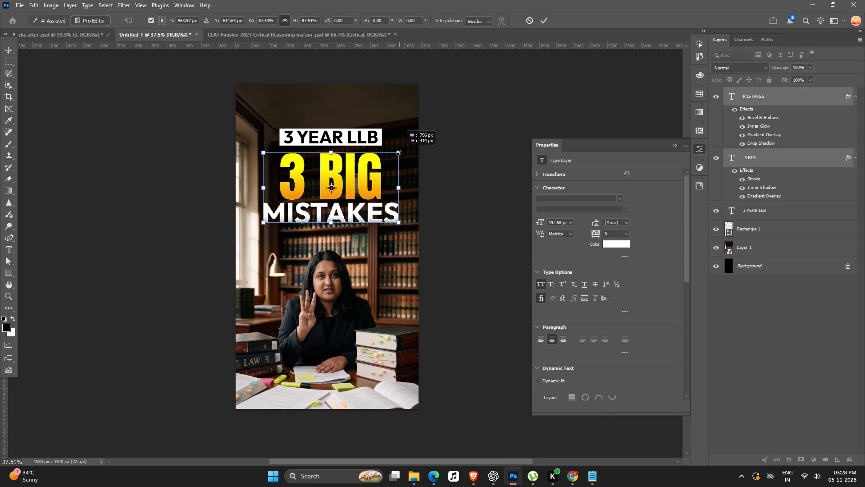
alt+drag(400, 152, 400, 154)
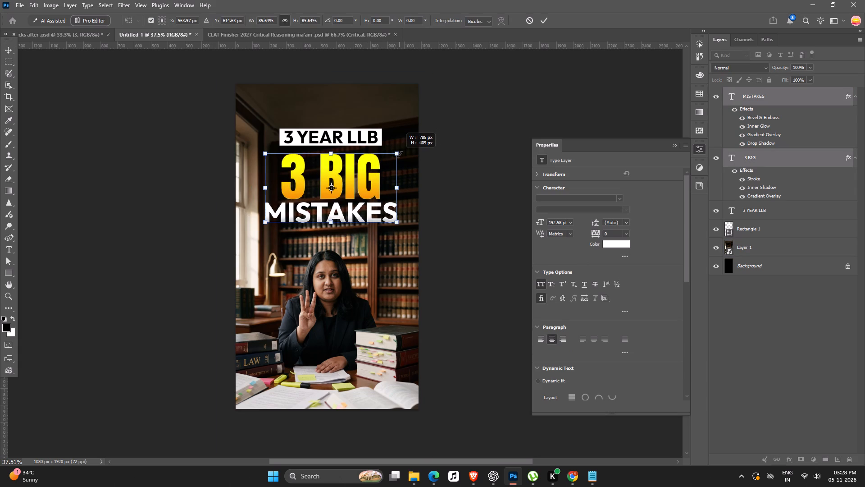
alt+drag(400, 154, 401, 154)
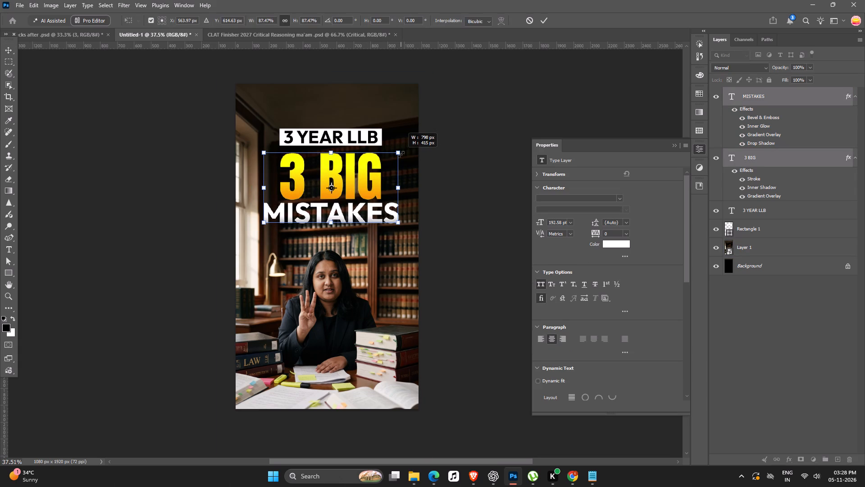
alt+drag(401, 154, 401, 154)
key(Return)
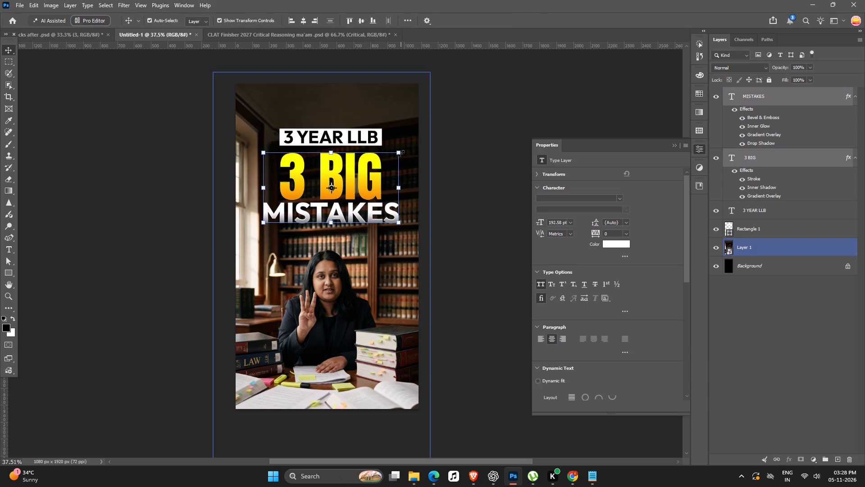
click(472, 138)
Scale the "3 YEAR LLB" text and its white rectangle up together to about 102.5%.
ctrl+scroll(350, 157, up, 6)
click(399, 127)
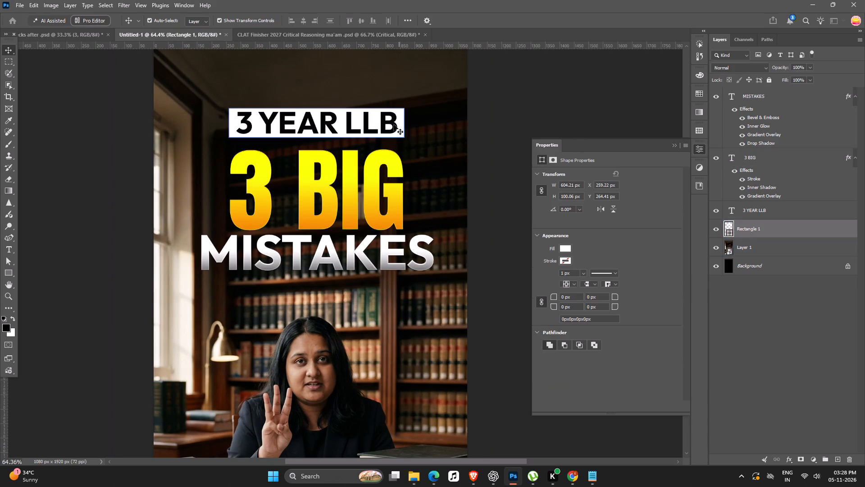
shift+click(390, 124)
alt+click(404, 109)
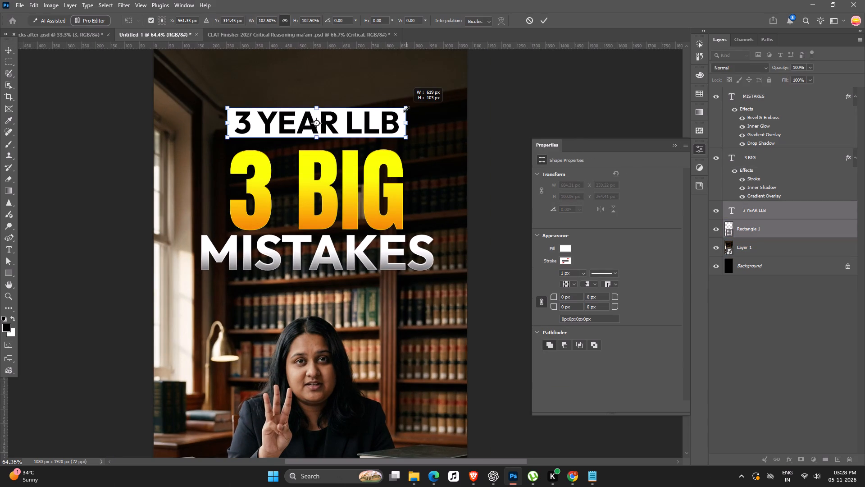
key(Return)
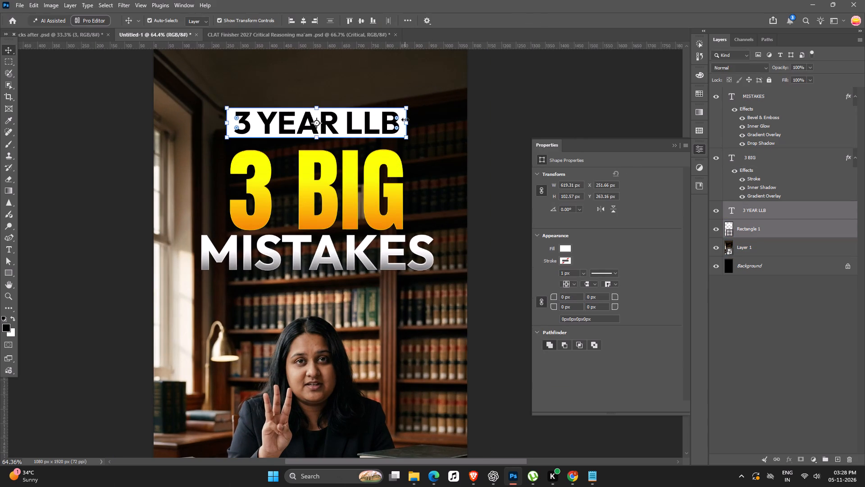
Examine the proportions of the stacked title against the whole cover at reduced and enlarged views.
ctrl+scroll(281, 309, down, 7)
ctrl+scroll(455, 291, down, 6)
key(space)
key(space)
drag(429, 323, 431, 269)
click(437, 284)
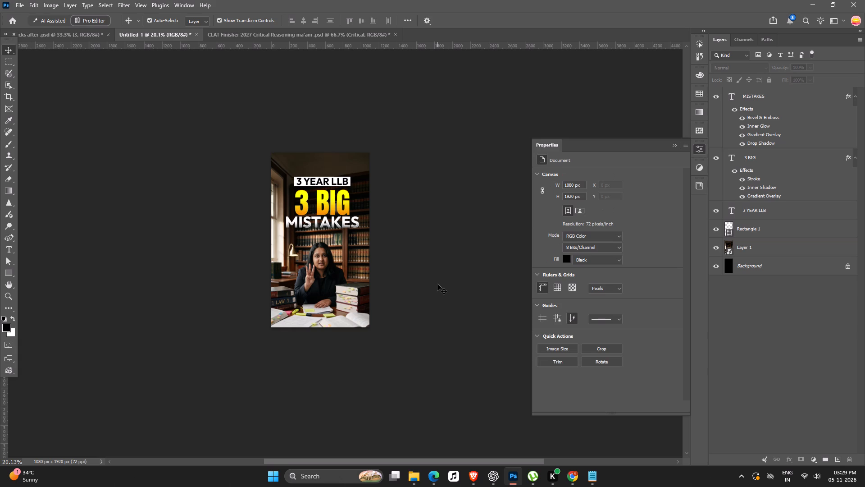
ctrl+scroll(396, 252, up, 7)
key(space)
drag(373, 255, 405, 265)
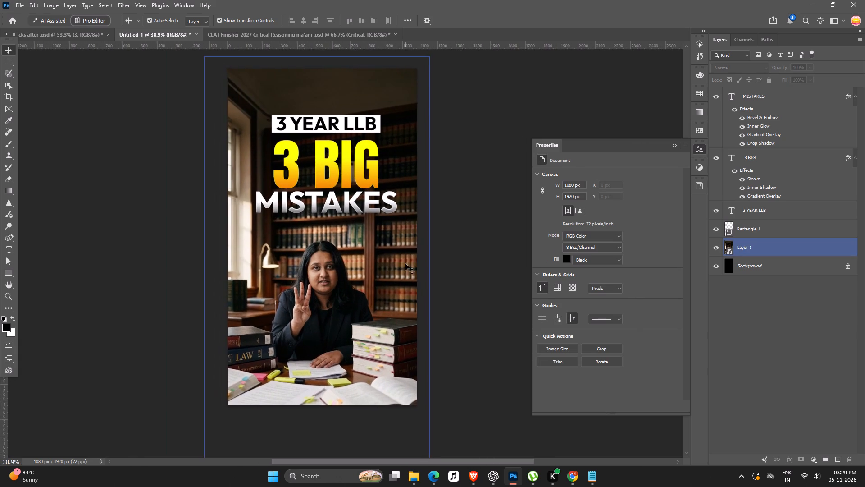
ctrl+scroll(417, 248, down, 6)
key(space)
drag(393, 268, 398, 257)
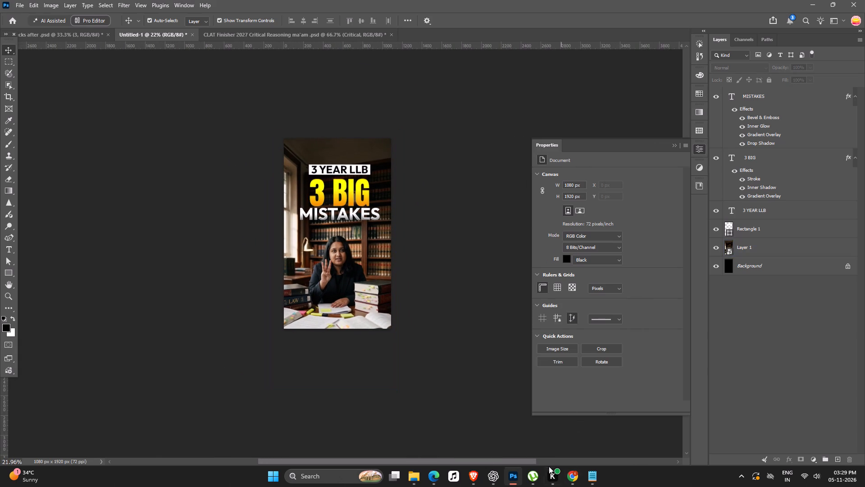
click(350, 289)
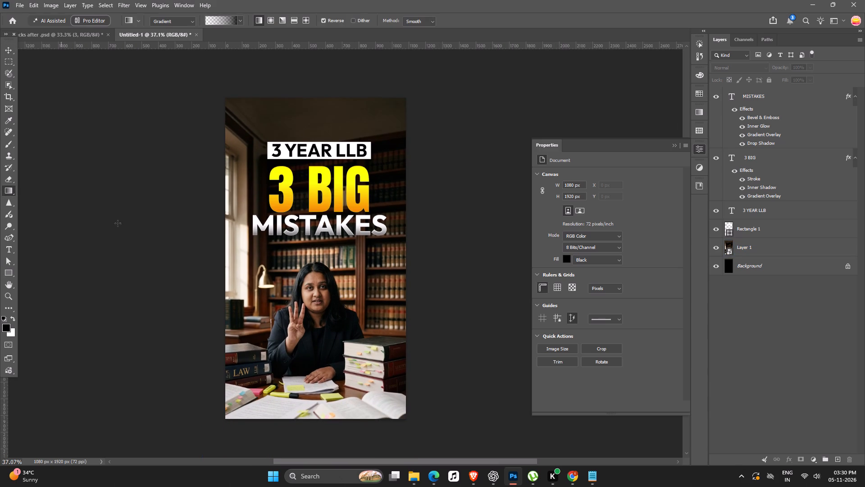
drag(322, 283, 329, 181)
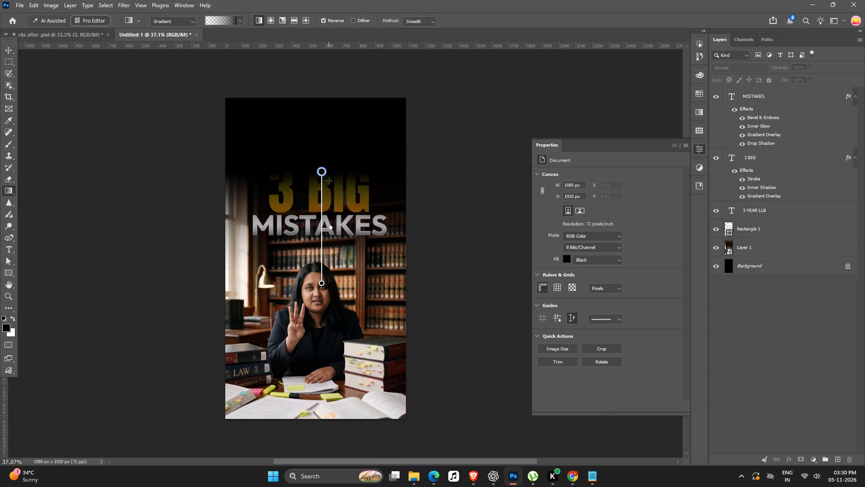
drag(329, 181, 341, 127)
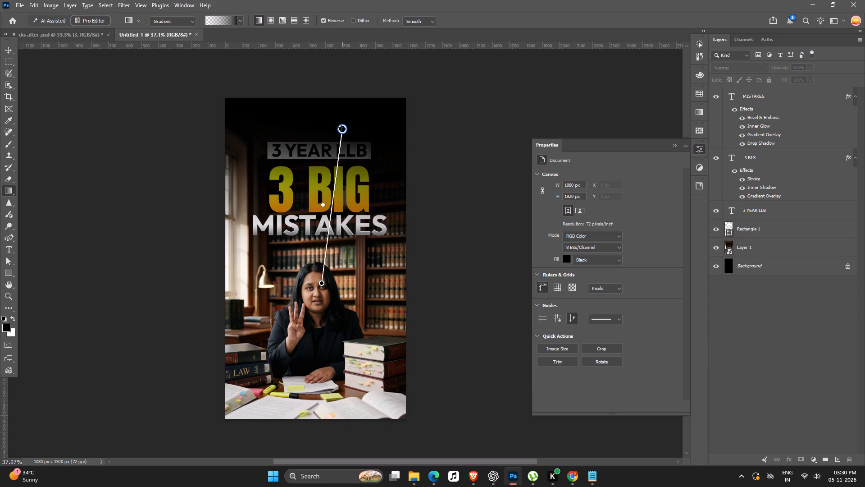
drag(341, 127, 322, 101)
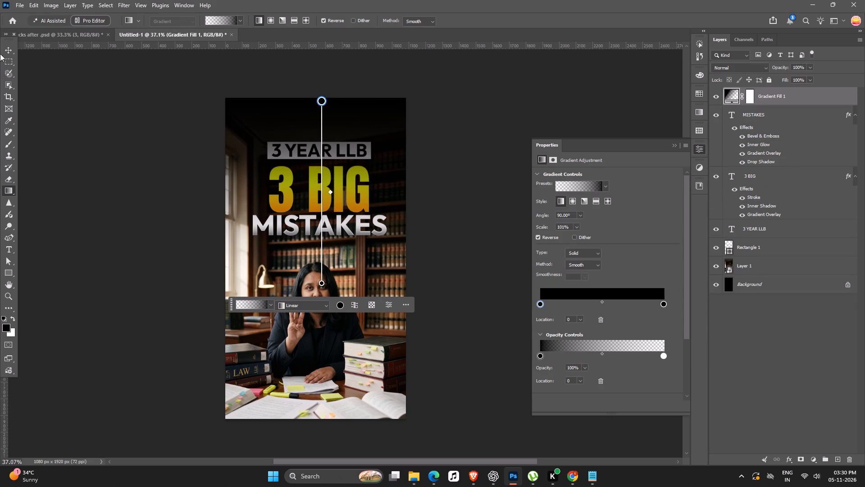
click(9, 51)
Move the gradient fill layer down the stack, beneath the title texts and white rectangle and directly above the photo.
key(ctrl+bracketleft)
key(ctrl+bracketleft)
key(ctrl+bracketleft)
key(ctrl+bracketleft)
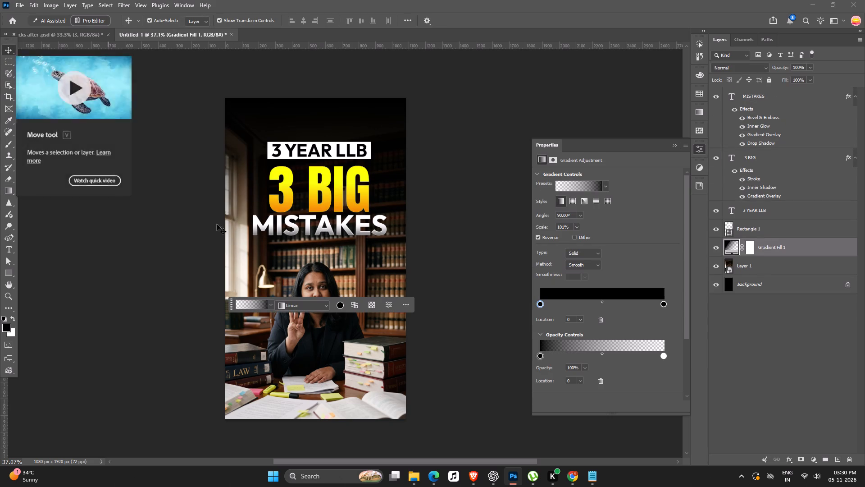
Place the logo file "3 YEAR LLB reel cover size.png" from the All Size Logos folder onto the cover at full canvas size.
click(568, 482)
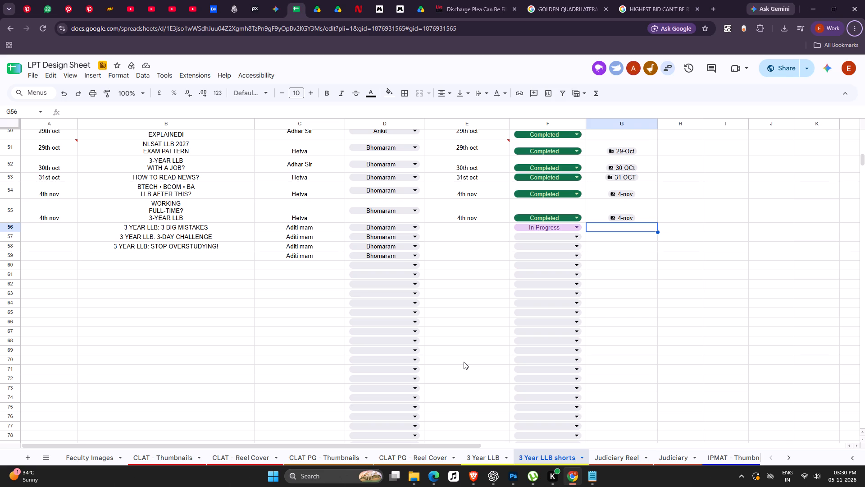
click(422, 476)
double_click(53, 176)
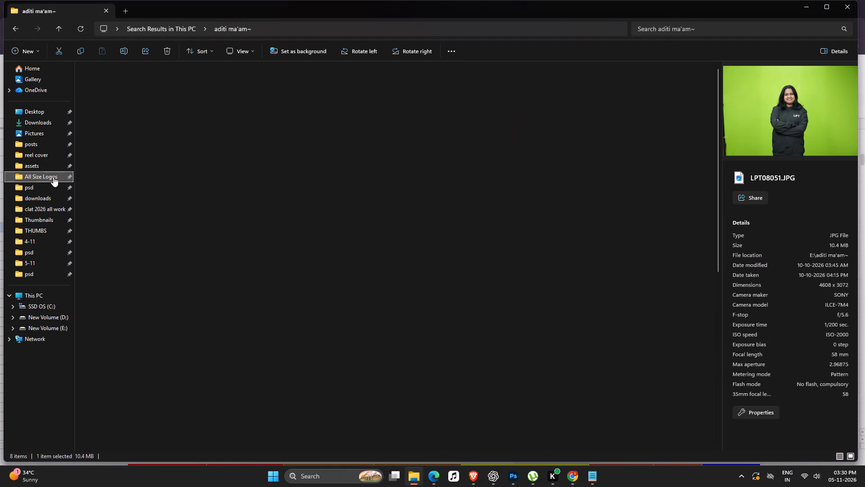
scroll(368, 358, down, 7)
key(alt+Tab)
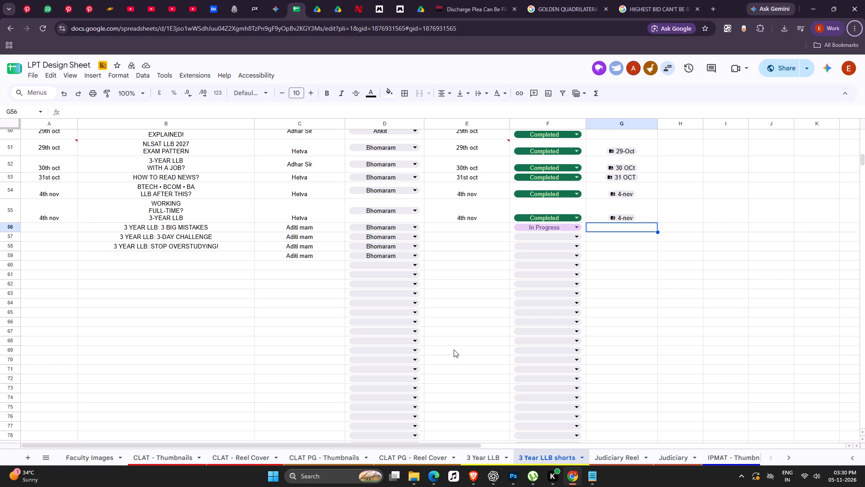
key(alt+Tab)
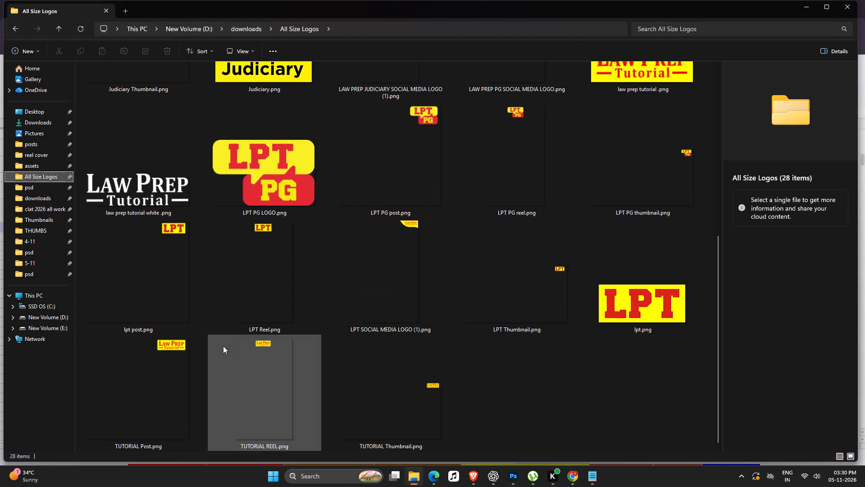
scroll(363, 239, up, 5)
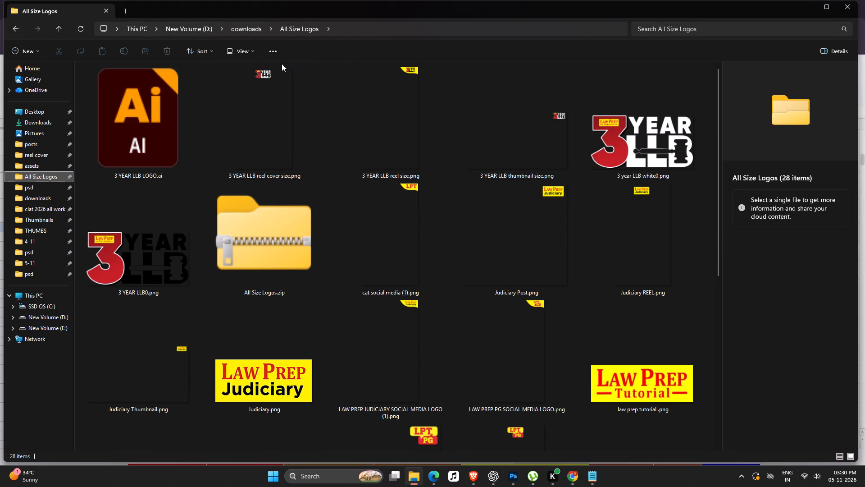
drag(262, 76, 432, 430)
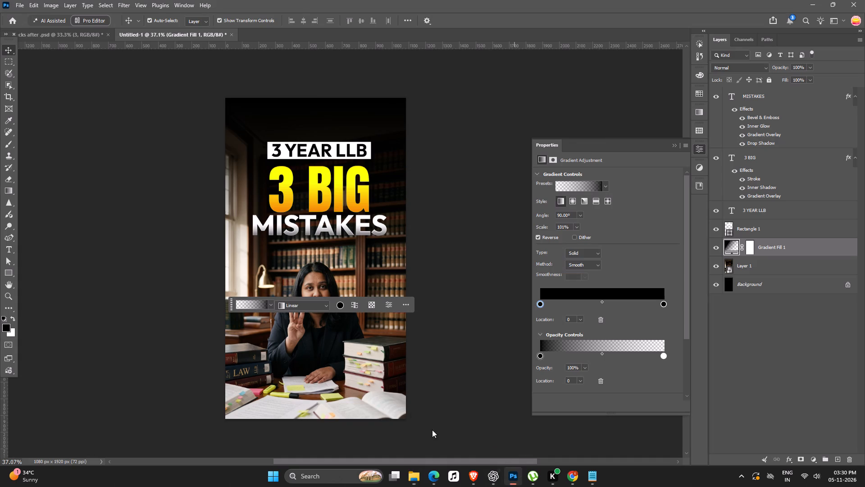
drag(432, 430, 324, 343)
key(Return)
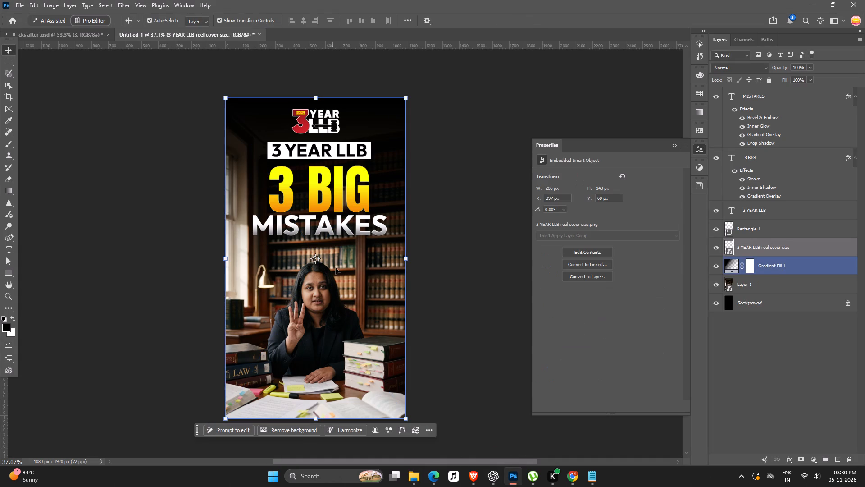
Change the MISTAKES title's font weight to ExtraBold.
click(495, 211)
ctrl+scroll(249, 223, down, 8)
key(space)
key(space)
key(space)
drag(267, 265, 312, 256)
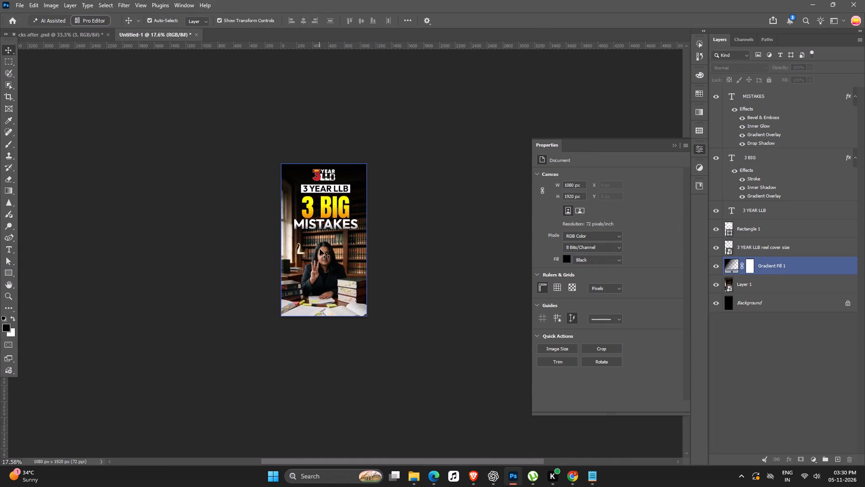
ctrl+scroll(319, 248, up, 7)
key(space)
drag(360, 189, 358, 204)
ctrl+scroll(339, 242, up, 2)
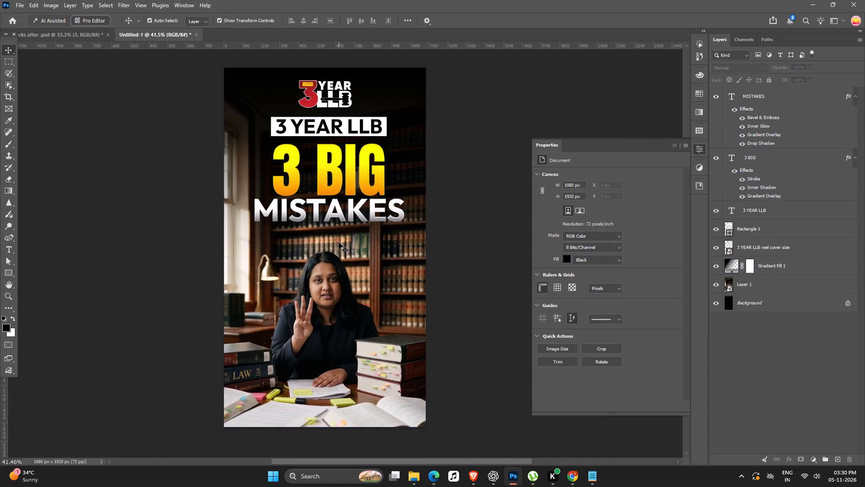
key(space)
drag(339, 243, 343, 274)
click(376, 239)
click(388, 239)
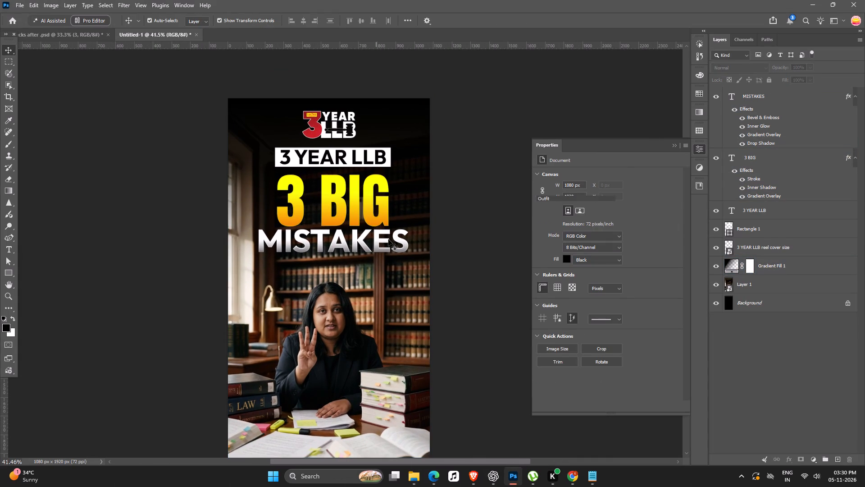
click(604, 209)
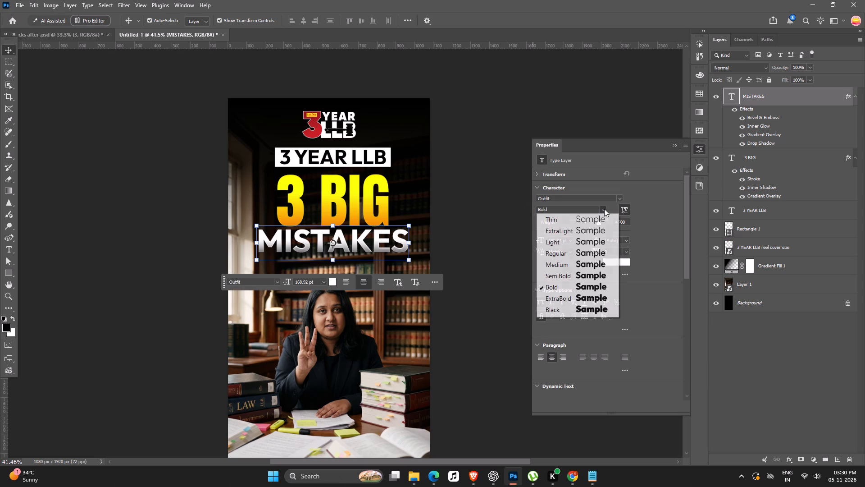
click(599, 296)
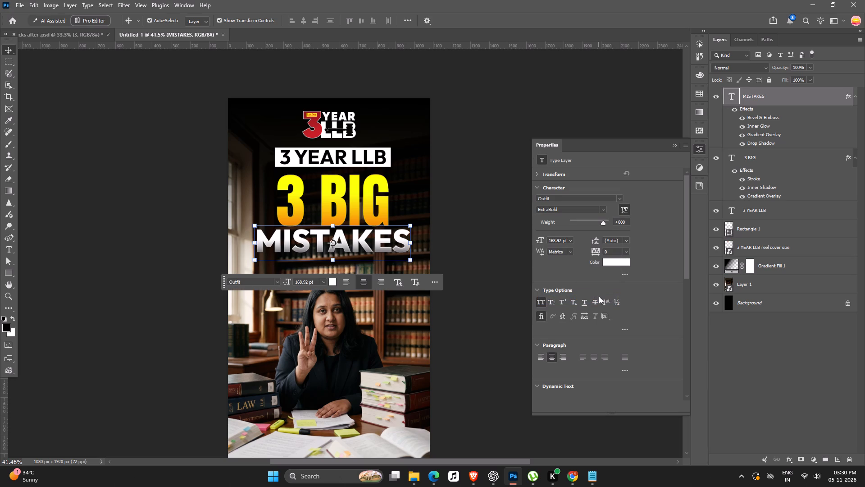
click(486, 199)
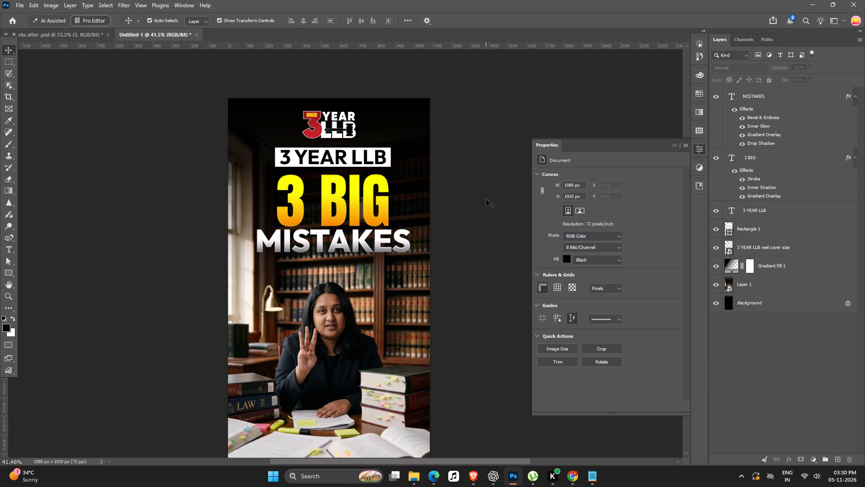
Examine the cover's overall composition and the balance of the stacked title against the photo.
ctrl+scroll(496, 203, down, 6)
key(space)
key(space)
drag(429, 239, 422, 234)
ctrl+scroll(332, 253, up, 6)
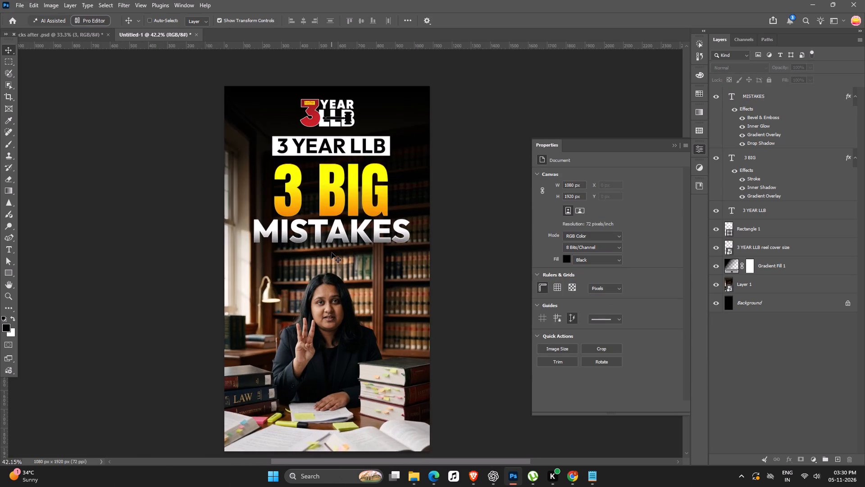
key(space)
key(space)
key(space)
key(space)
key(space)
key(space)
key(space)
key(space)
key(space)
key(space)
key(space)
key(space)
key(space)
drag(338, 256, 379, 253)
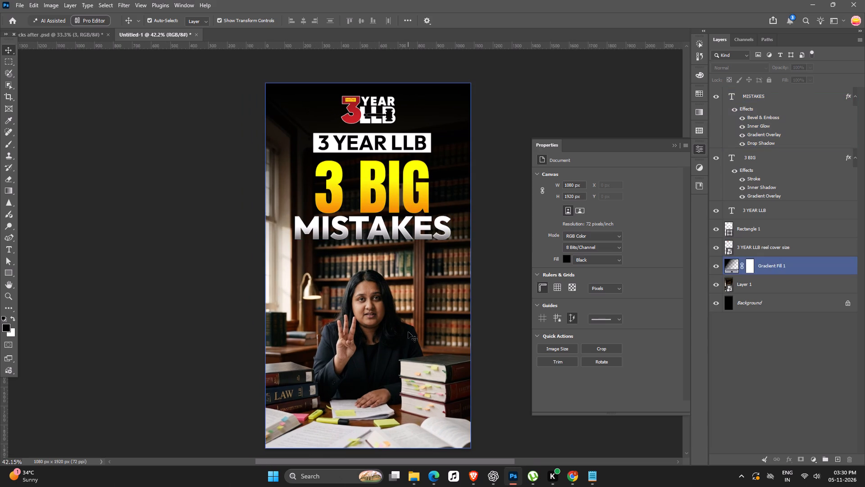
key(space)
key(space)
key(space)
key(space)
drag(365, 233, 353, 237)
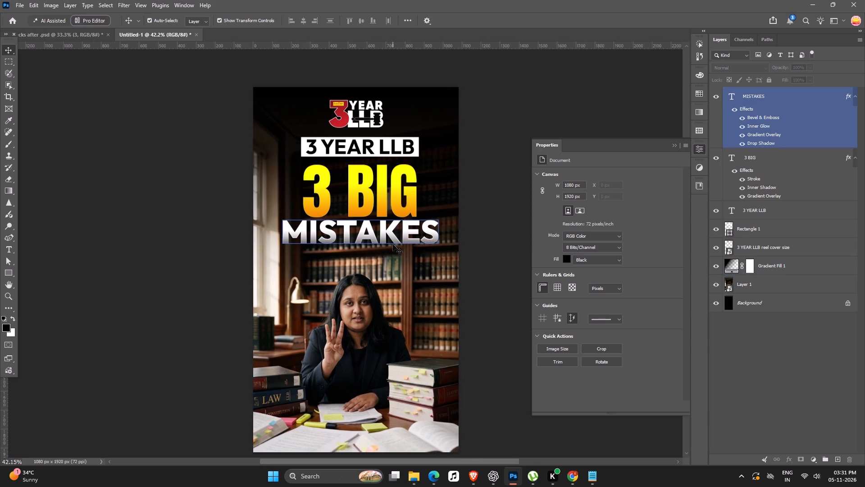
Move the three title texts and the white rectangle down together, away from the logo, and scale them to about 109.44%.
click(406, 230)
ctrl+scroll(406, 230, up, 3)
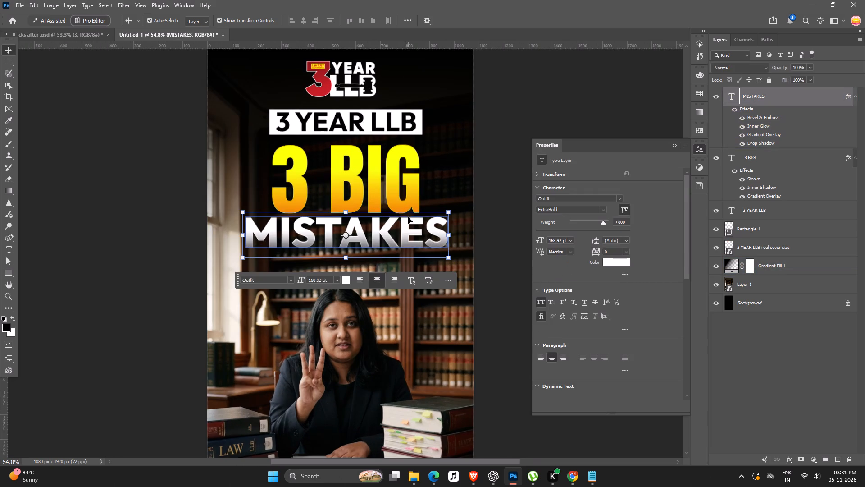
shift+click(399, 188)
shift+click(421, 113)
shift+click(409, 116)
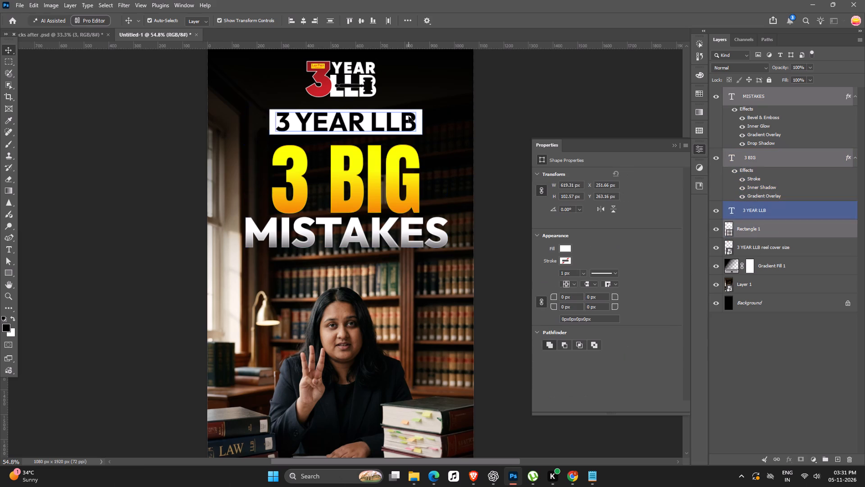
drag(407, 116, 405, 125)
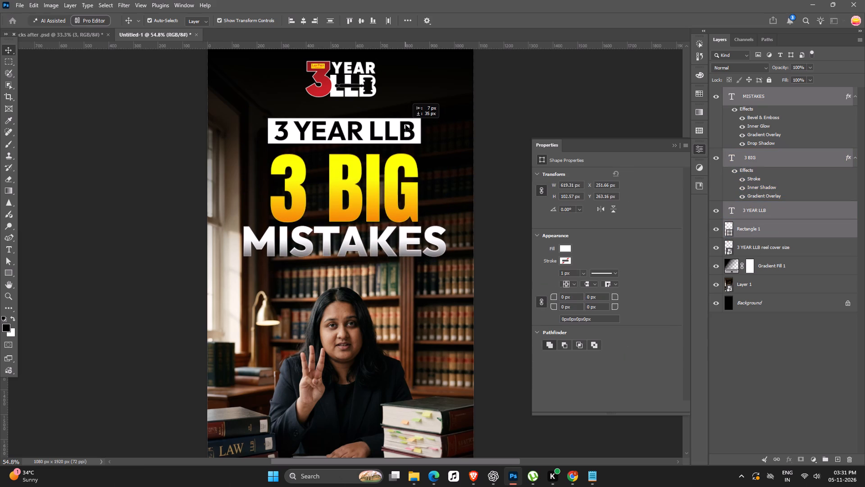
drag(405, 125, 405, 129)
alt+drag(449, 122, 461, 119)
drag(421, 153, 420, 158)
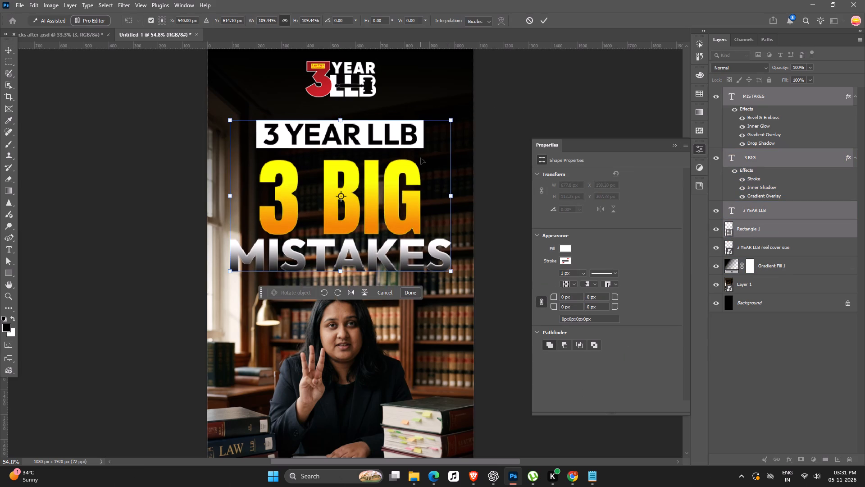
key(Return)
click(80, 255)
Tighten the gap between "3" and "BIG" by setting the space character's tracking to -120.
ctrl+scroll(253, 271, down, 7)
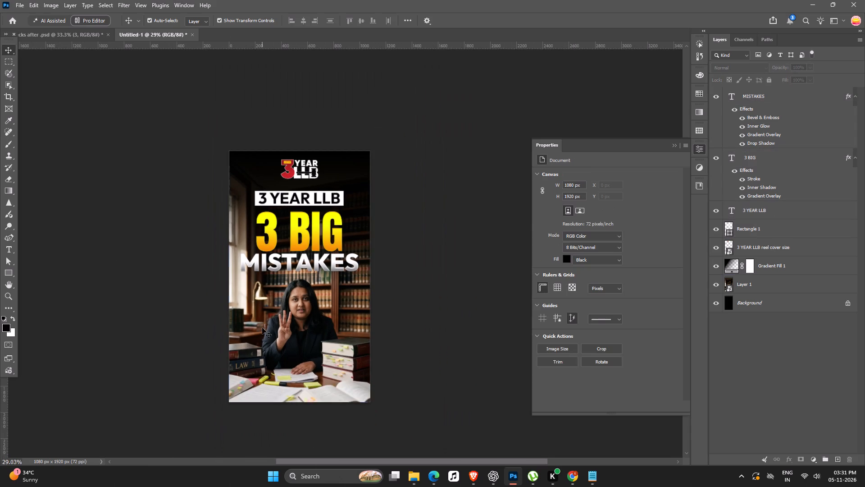
key(space)
key(space)
key(space)
key(space)
drag(270, 325, 274, 277)
ctrl+scroll(304, 261, up, 4)
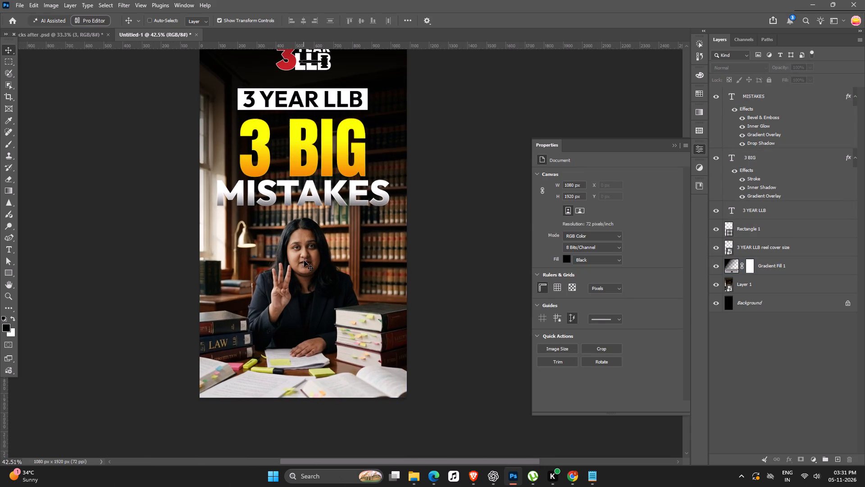
triple_click(326, 141)
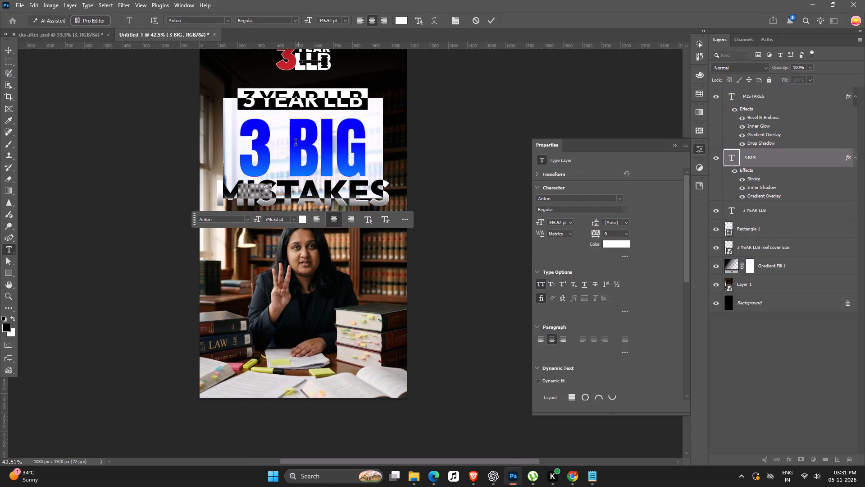
drag(287, 142, 266, 147)
click(595, 234)
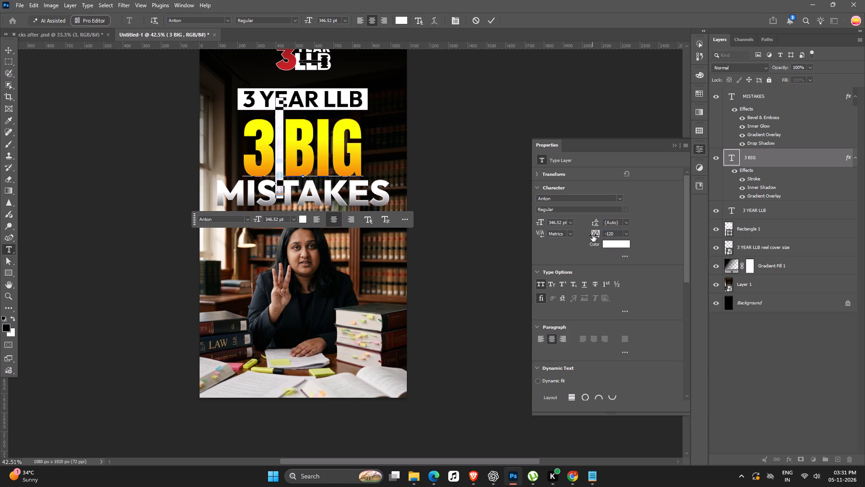
key(Return)
click(541, 110)
Draw a rectangle about 1352 × 652 px across the title area, wider than the canvas, and fill it with black.
ctrl+scroll(537, 113, down, 6)
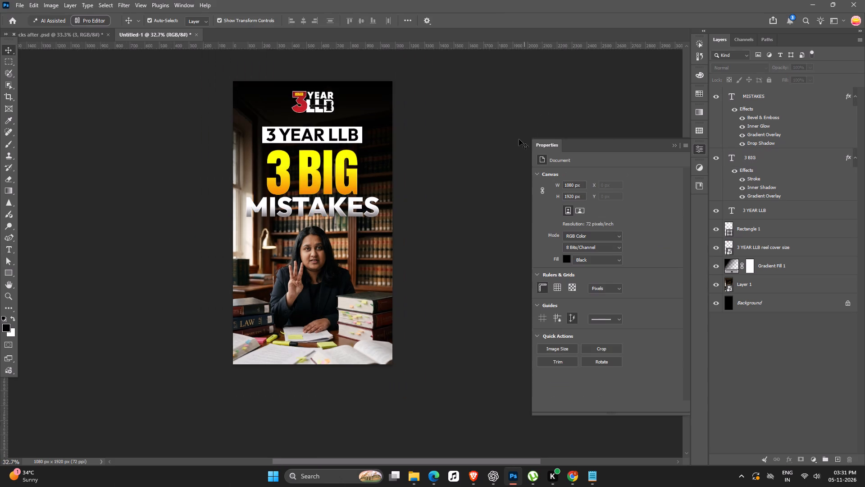
key(space)
drag(302, 205, 334, 196)
ctrl+scroll(373, 225, up, 4)
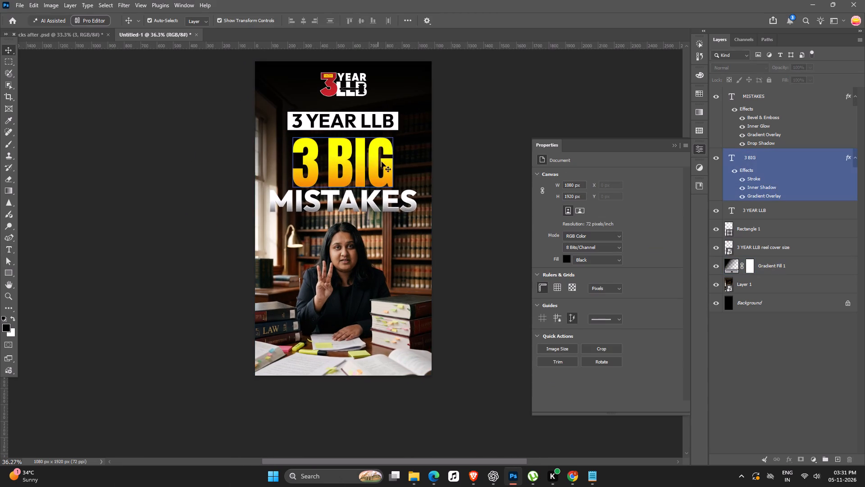
ctrl+scroll(386, 140, up, 3)
key(space)
key(space)
key(space)
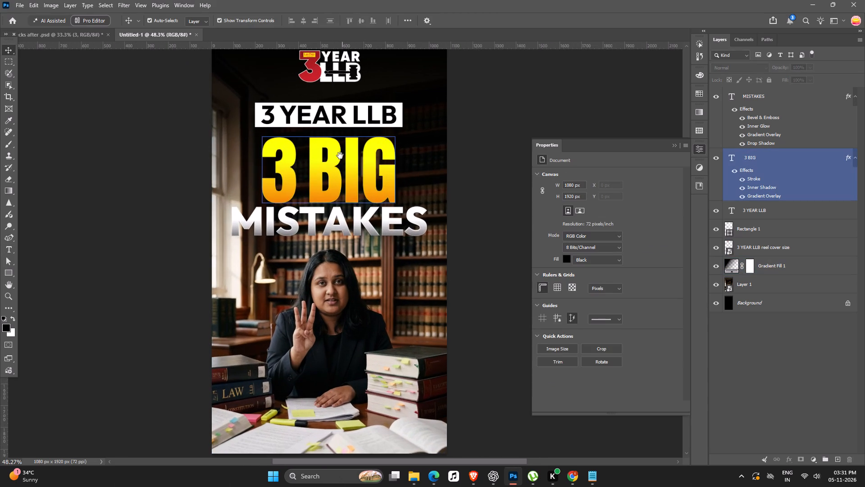
drag(341, 156, 353, 153)
click(13, 272)
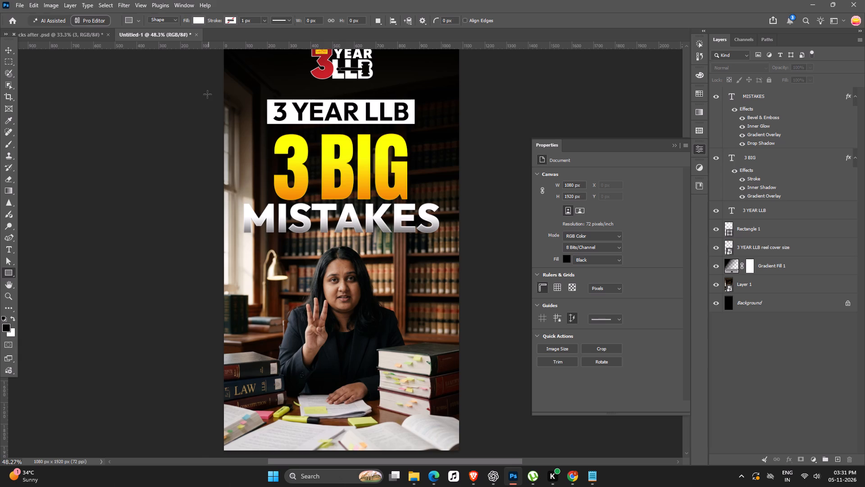
drag(207, 94, 501, 235)
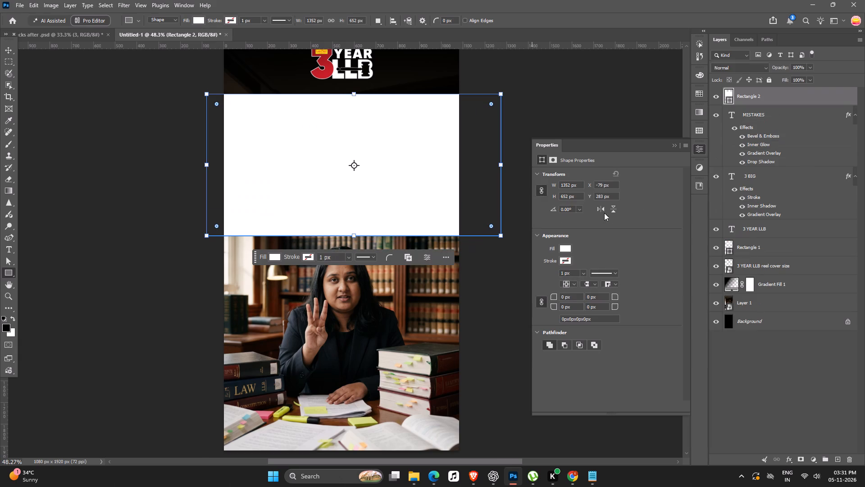
double_click(729, 92)
drag(576, 318, 443, 486)
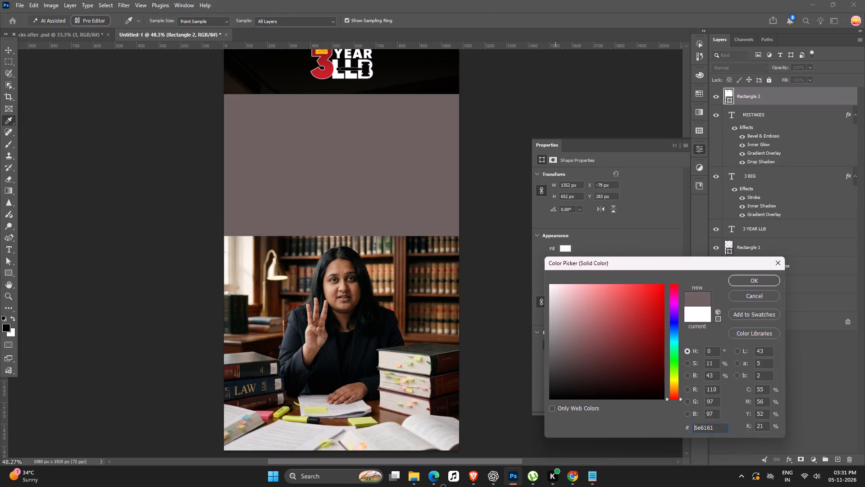
drag(443, 486, 438, 482)
click(757, 278)
Move the black rectangle's layer down the stack, beneath the title texts and the white rectangle.
key(ctrl+bracketleft)
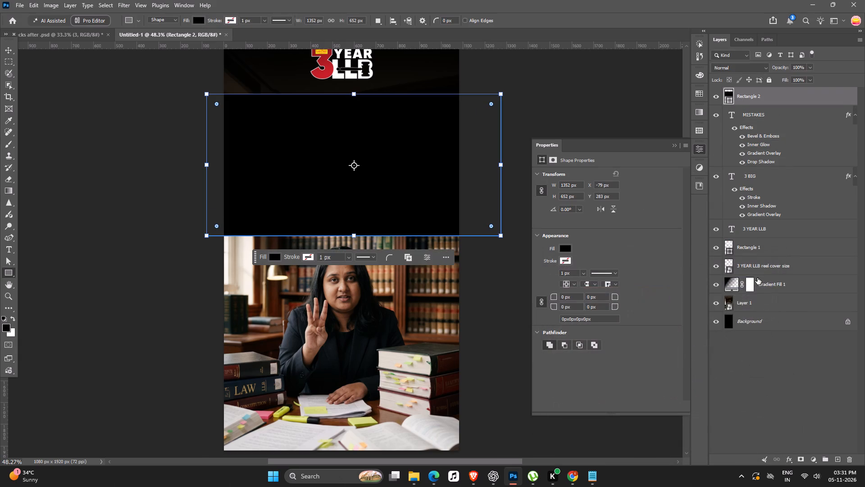
key(ctrl+bracketleft)
key(ctrl+bracketleft)
key(ctrl+bracketleft)
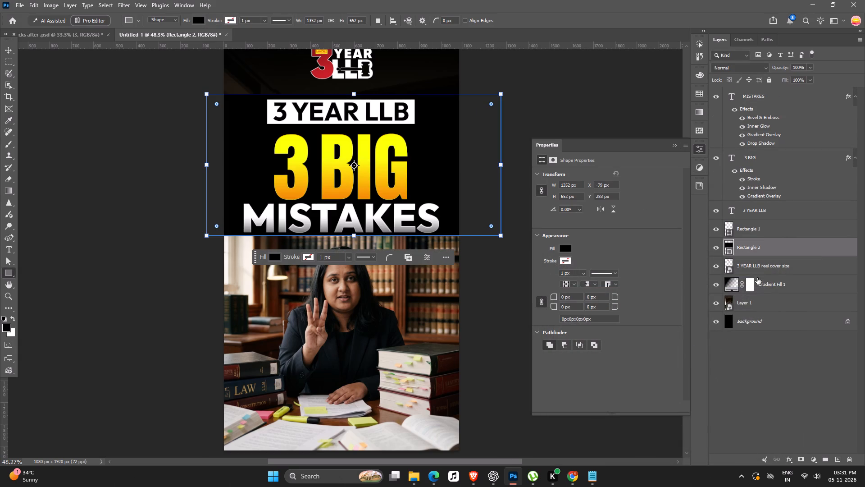
Add a layer mask to the black rectangle and ready the Brush tool for painting on it.
click(801, 457)
key(b)
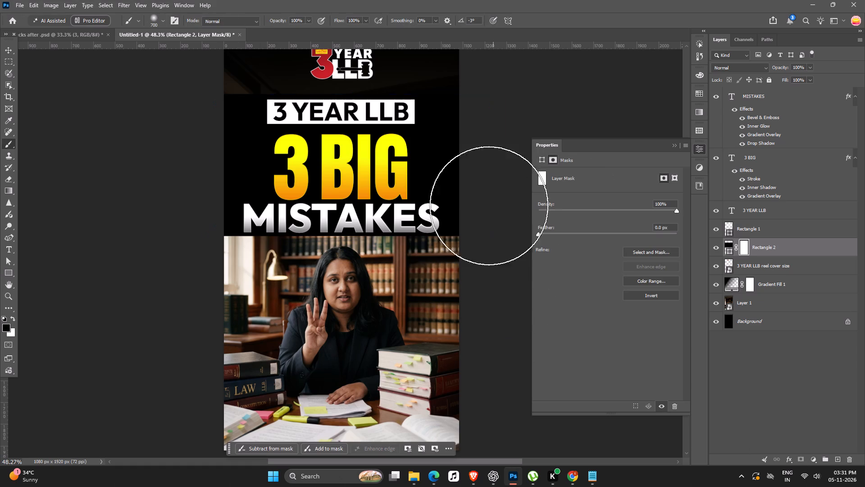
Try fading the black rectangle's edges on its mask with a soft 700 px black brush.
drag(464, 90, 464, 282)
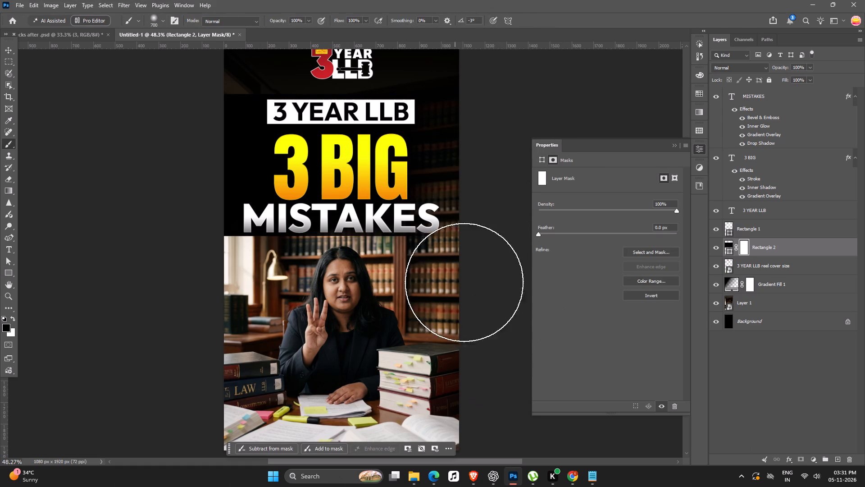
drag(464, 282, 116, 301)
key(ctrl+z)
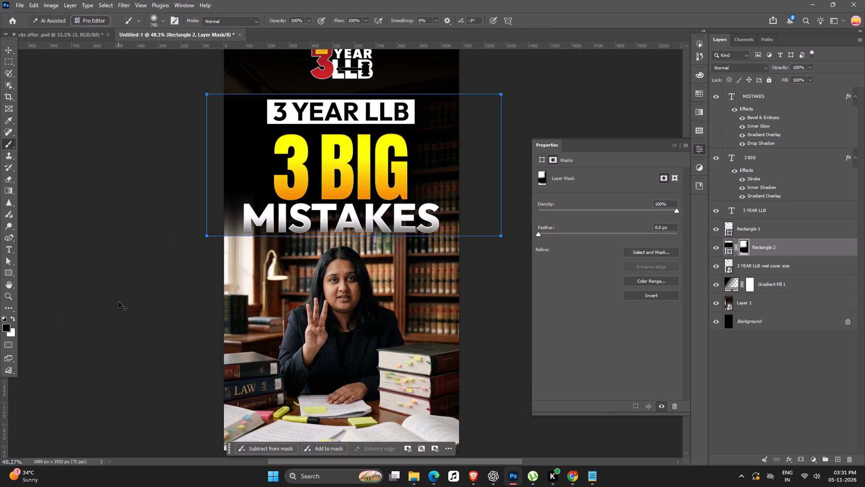
Fade the black rectangle's right and bottom edges on its mask, using a soft black brush at 300 px, then 200 px.
key(bracketleft)
key(bracketleft)
key(bracketleft)
key(bracketleft)
drag(473, 92, 473, 249)
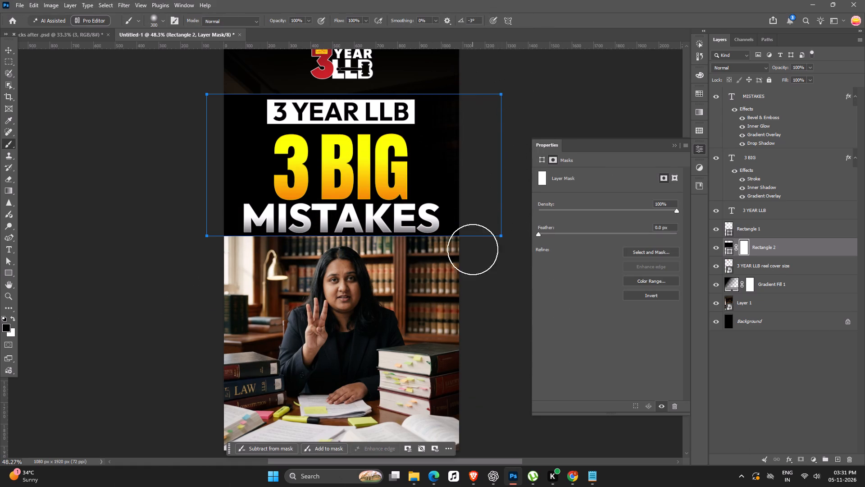
drag(473, 249, 448, 300)
key(bracketleft)
key(bracketleft)
drag(452, 246, 103, 265)
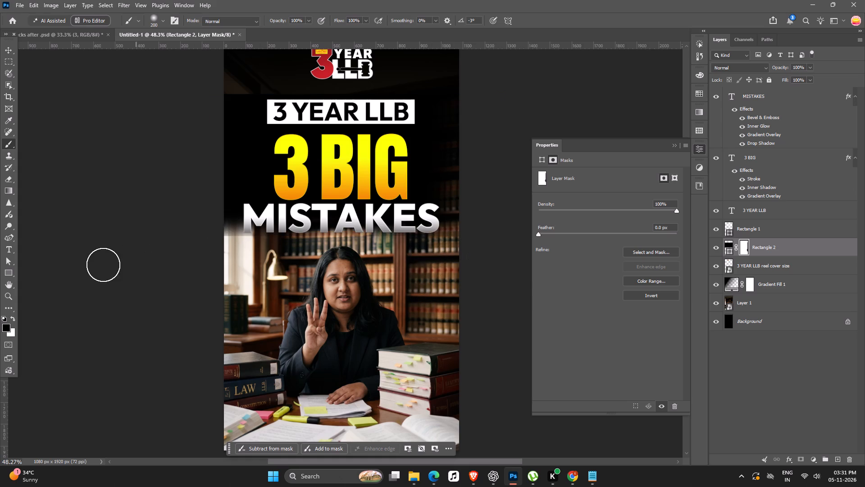
drag(103, 265, 179, 275)
Fade the black rectangle's left and top edges on its layer mask, using a soft 300 px black brush.
key(bracketright)
key(bracketright)
drag(272, 254, 221, 66)
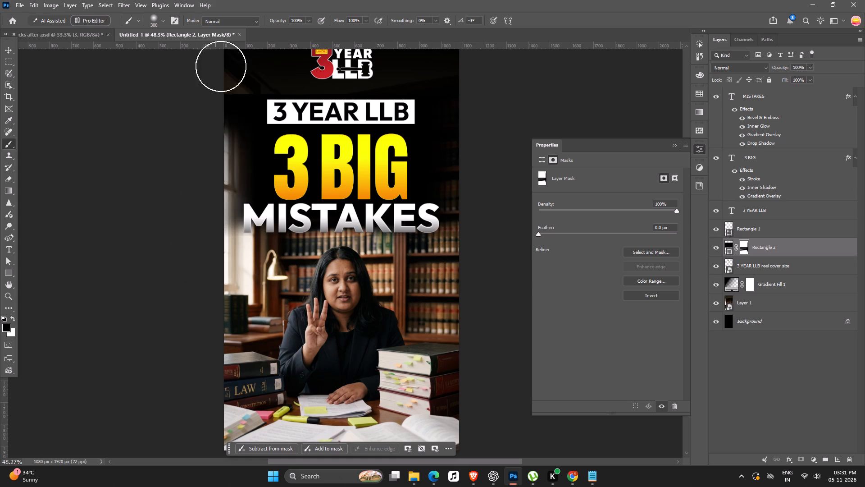
drag(221, 66, 367, 78)
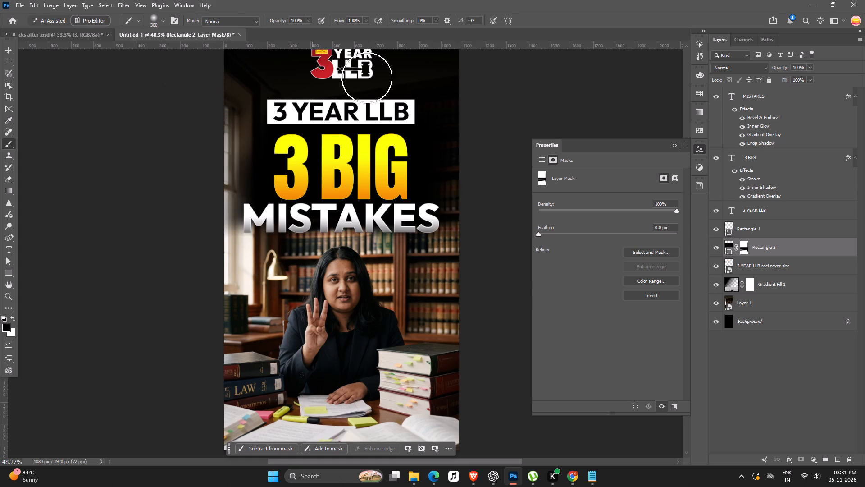
drag(367, 78, 449, 82)
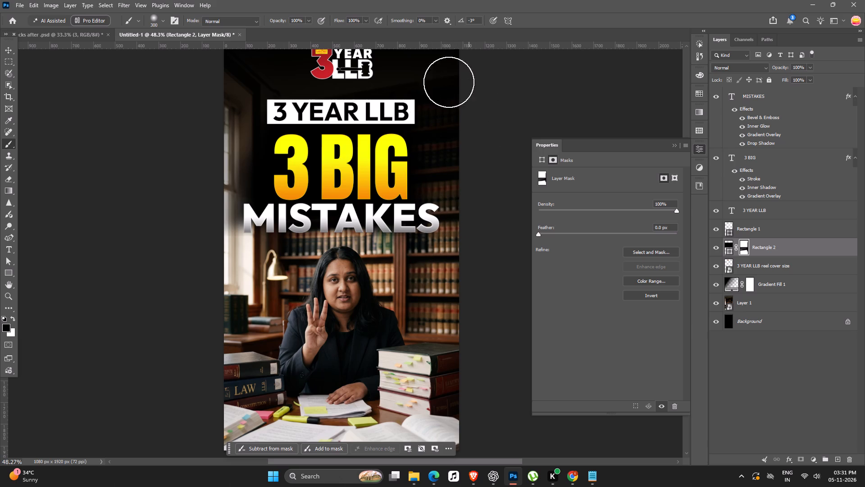
drag(449, 82, 248, 277)
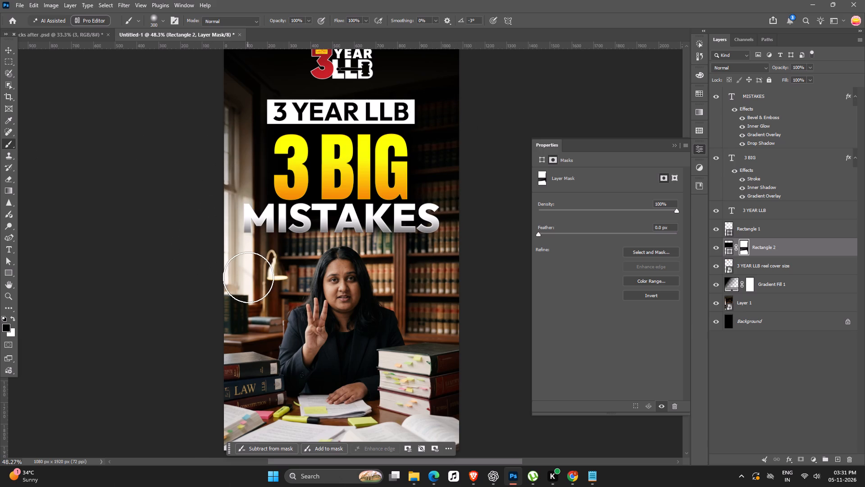
drag(248, 277, 350, 325)
ctrl+scroll(373, 297, down, 9)
ctrl+scroll(393, 313, up, 4)
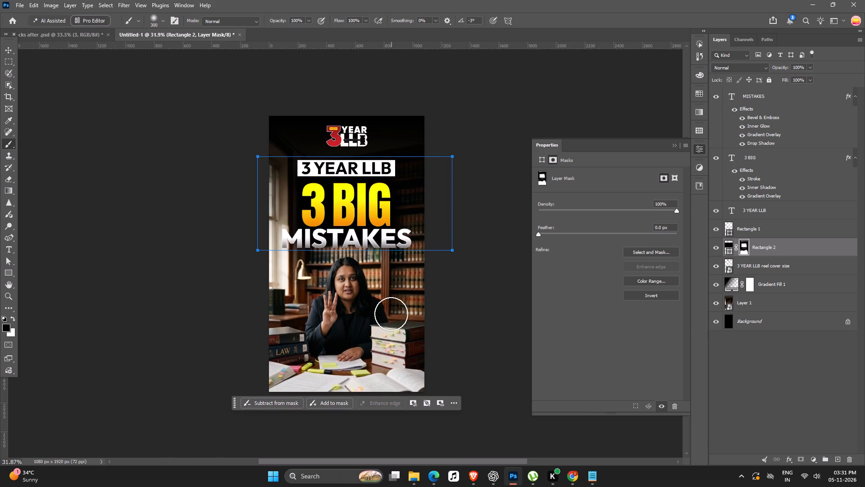
key(space)
Scale the masked black rectangle behind the title up proportionally to about 113.5%.
drag(12, 47, 16, 48)
alt+drag(454, 153, 468, 152)
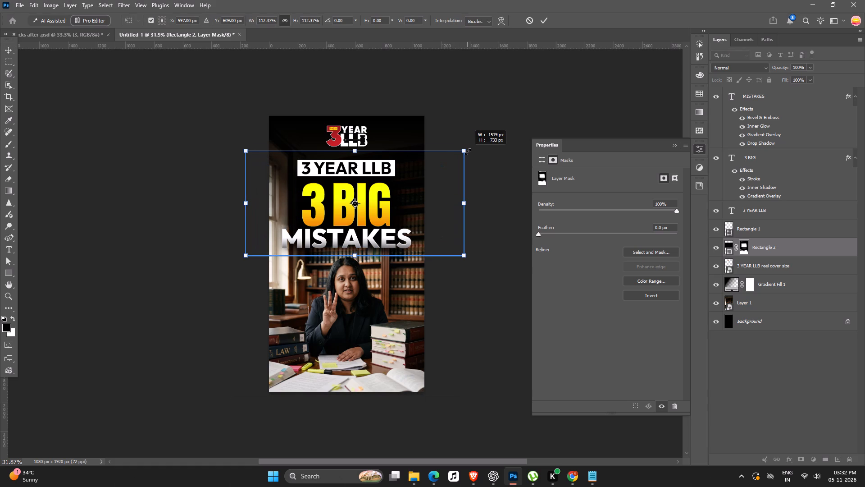
alt+drag(468, 152, 469, 152)
key(Return)
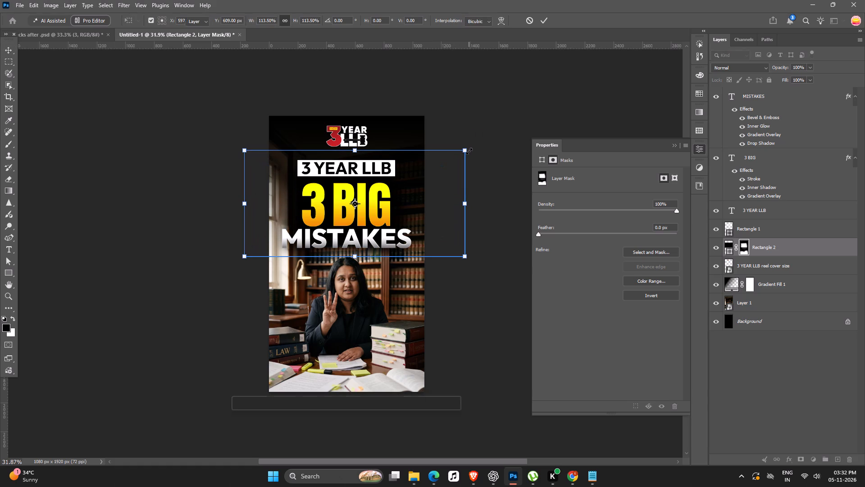
Set the black rectangle layer's opacity to 60%.
click(813, 67)
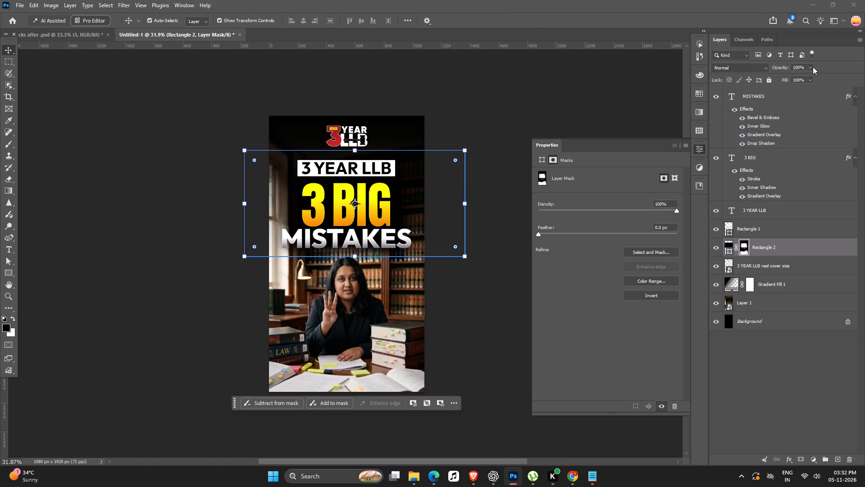
drag(797, 78, 793, 74)
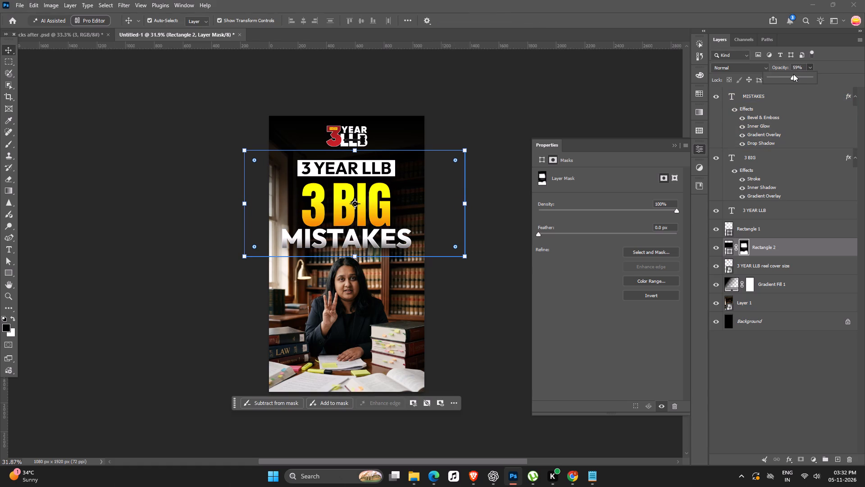
drag(793, 74, 794, 74)
key(Return)
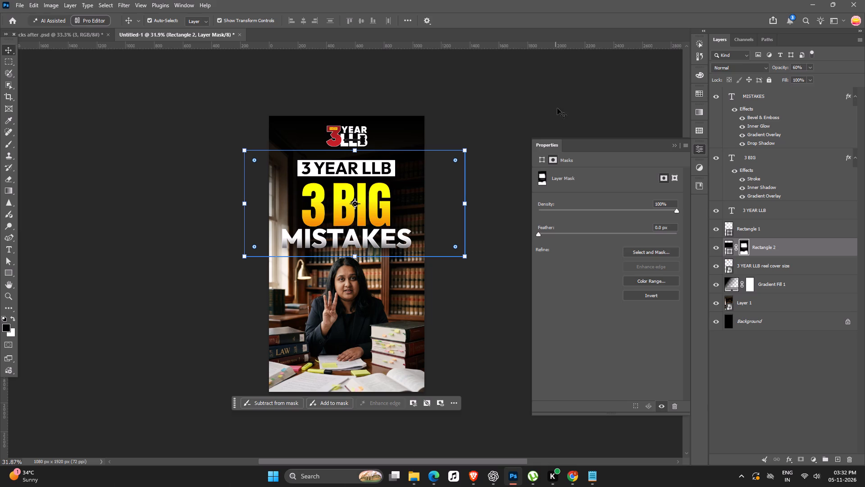
click(557, 108)
Enlarge the background photo in Layer 1 proportionally to about 1431 x 2889 px, keeping the woman centred below the title.
ctrl+scroll(546, 124, down, 8)
key(space)
drag(314, 317, 338, 278)
ctrl+scroll(367, 238, up, 7)
click(366, 238)
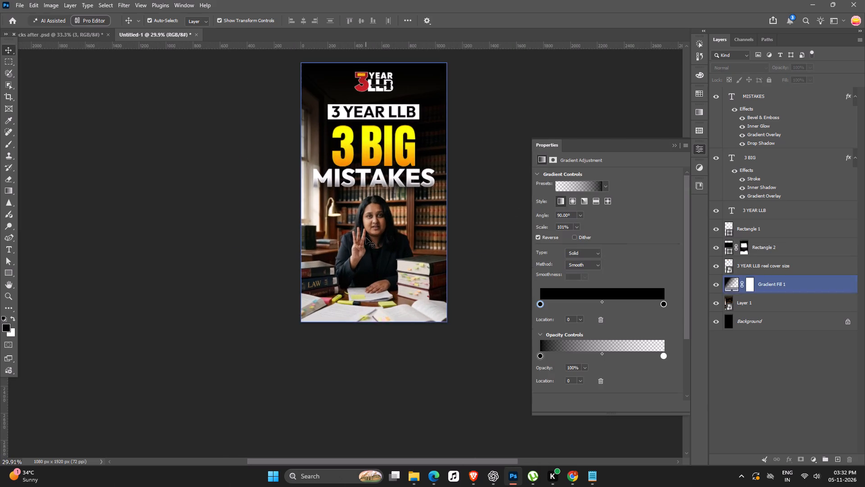
key(space)
click(762, 305)
ctrl+scroll(380, 312, down, 5)
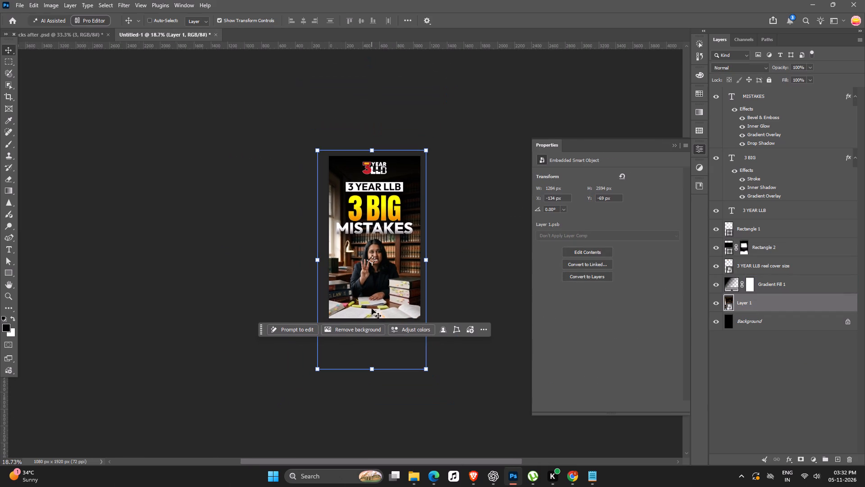
alt+drag(427, 150, 459, 150)
click(399, 250)
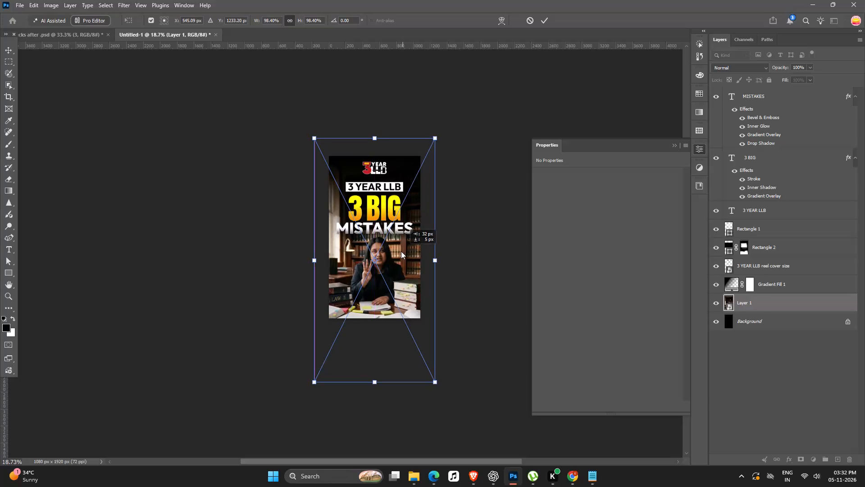
key(Return)
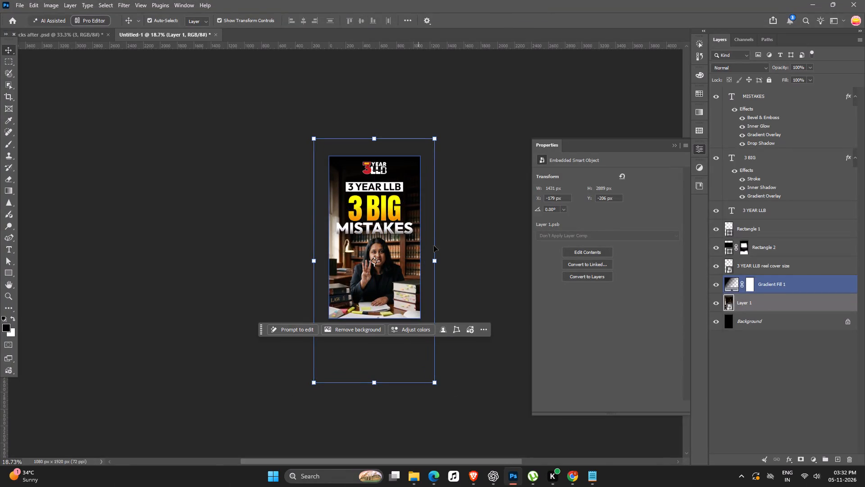
click(469, 235)
Scale the three title texts and the white rectangle together to about 95.7% and move them slightly up, horizontally centred at X 540 px.
ctrl+scroll(409, 257, up, 7)
key(space)
drag(375, 259, 375, 292)
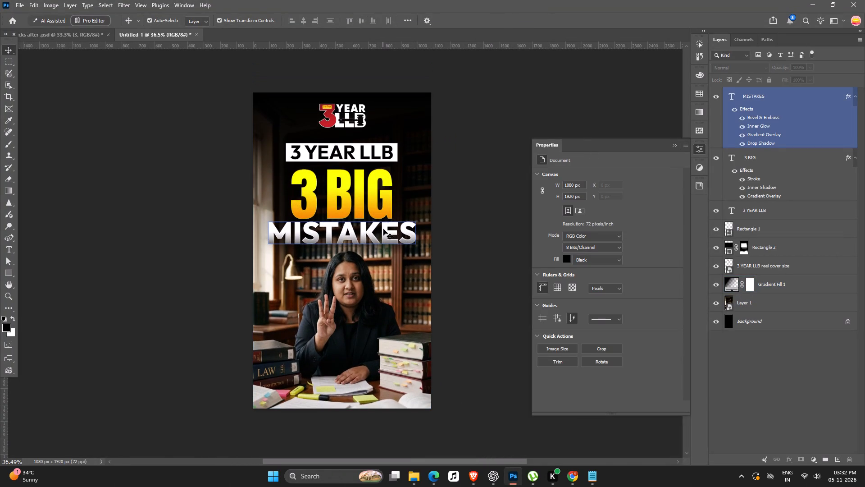
click(383, 229)
shift+click(388, 195)
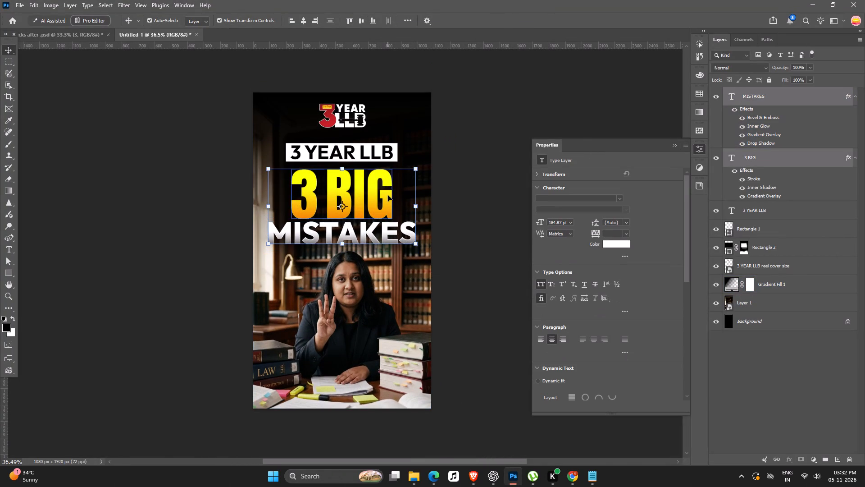
ctrl+scroll(392, 186, up, 4)
shift+click(396, 127)
shift+click(383, 133)
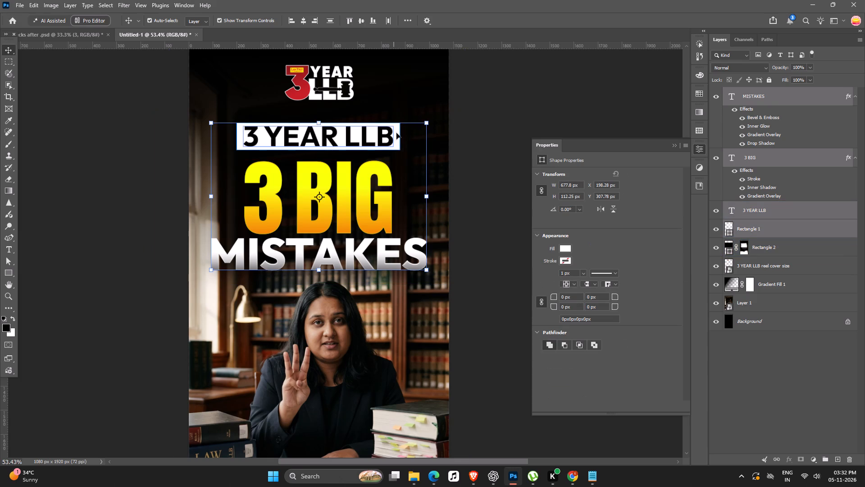
alt+drag(427, 121, 416, 124)
drag(372, 185, 376, 176)
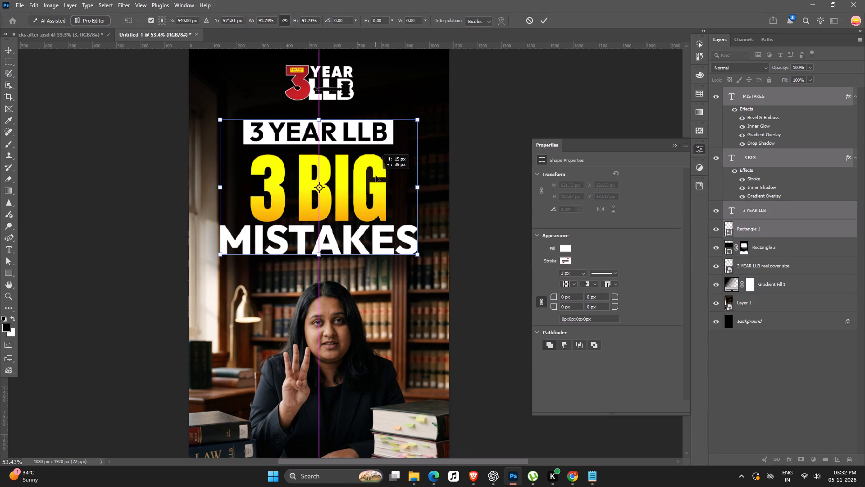
drag(376, 176, 373, 176)
alt+drag(419, 120, 423, 119)
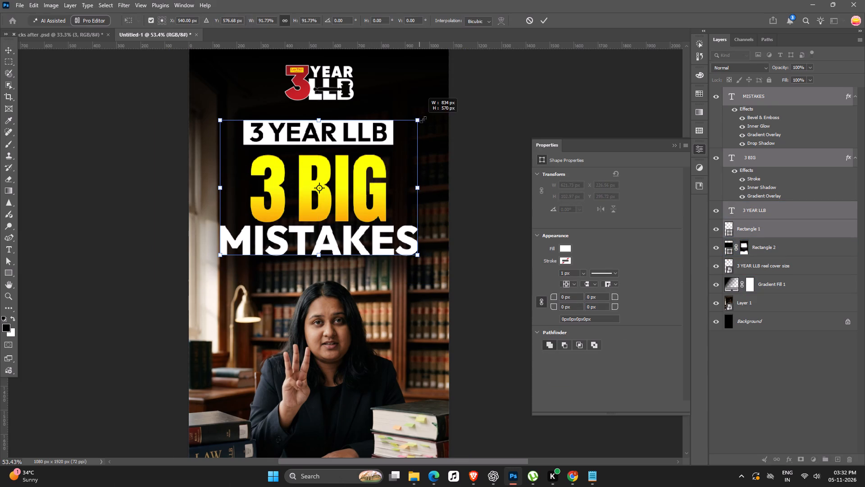
alt+drag(423, 119, 425, 119)
key(Return)
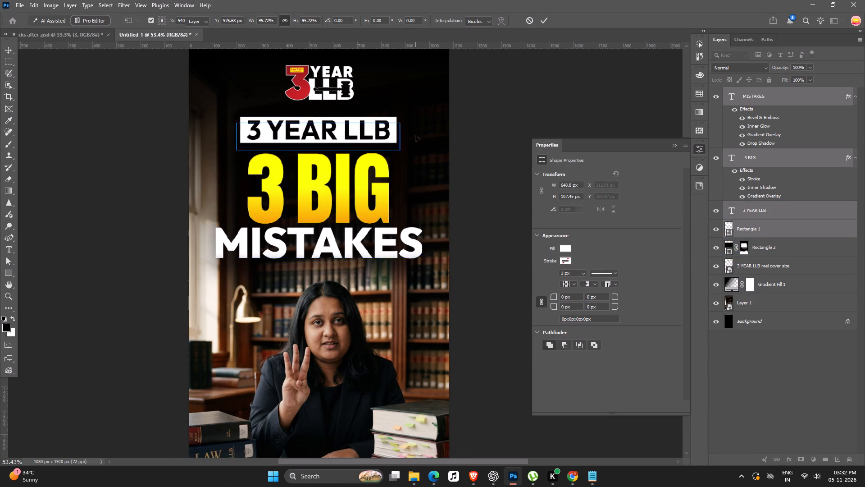
ctrl+scroll(414, 136, down, 9)
click(481, 174)
Nudge the MISTAKES text slightly down, away from the 3 BIG text.
key(space)
drag(481, 211, 473, 205)
ctrl+scroll(354, 237, up, 2)
key(space)
drag(351, 238, 346, 239)
ctrl+scroll(374, 218, up, 3)
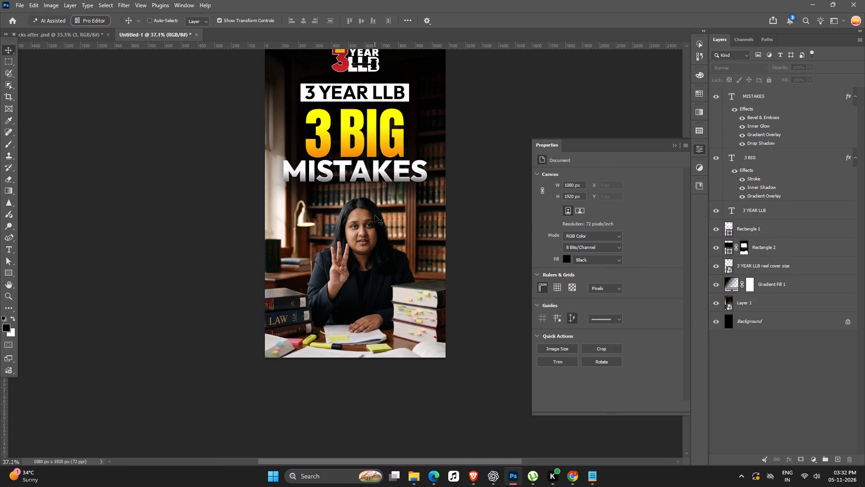
click(388, 174)
key(shift+Down)
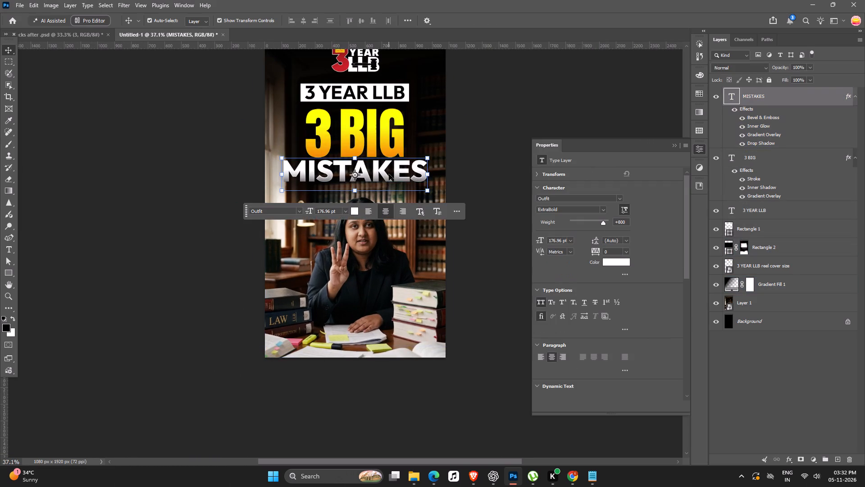
click(492, 198)
Change the fill of the white rectangle behind 3 YEAR LLB to the logo's red, #ad1c21.
key(space)
key(space)
key(space)
key(space)
key(space)
key(space)
key(space)
key(space)
key(space)
key(space)
drag(487, 204, 450, 211)
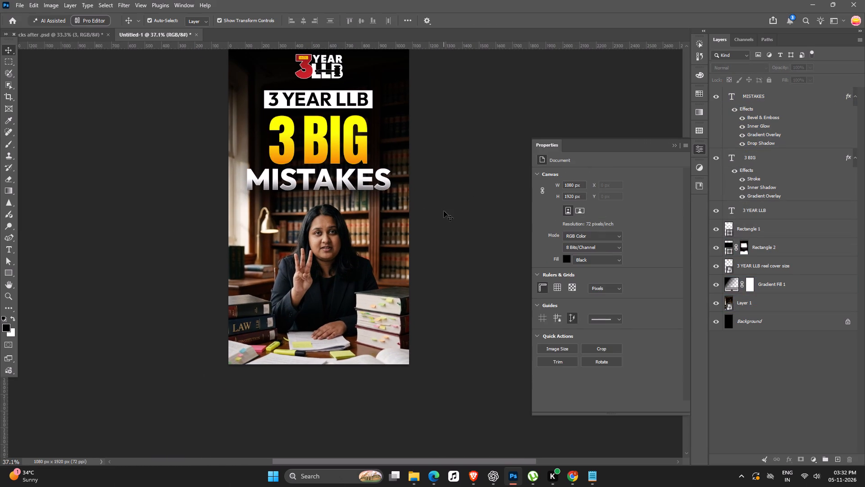
click(369, 96)
click(730, 226)
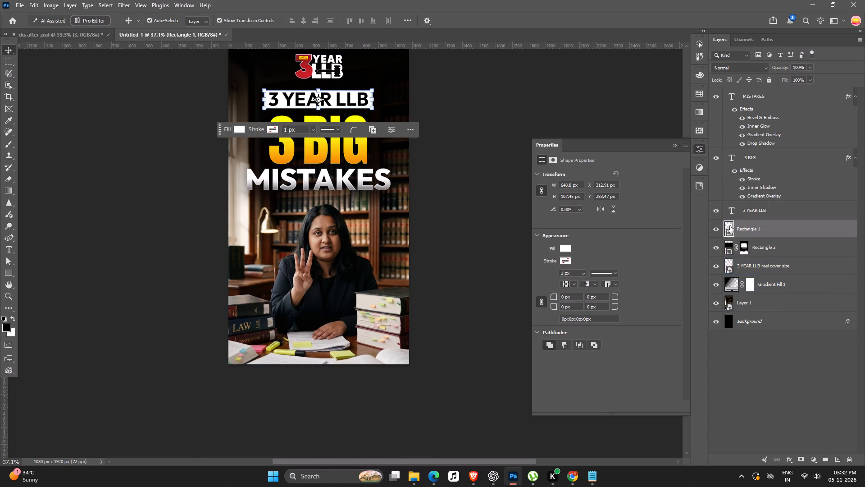
drag(730, 226, 723, 224)
click(304, 65)
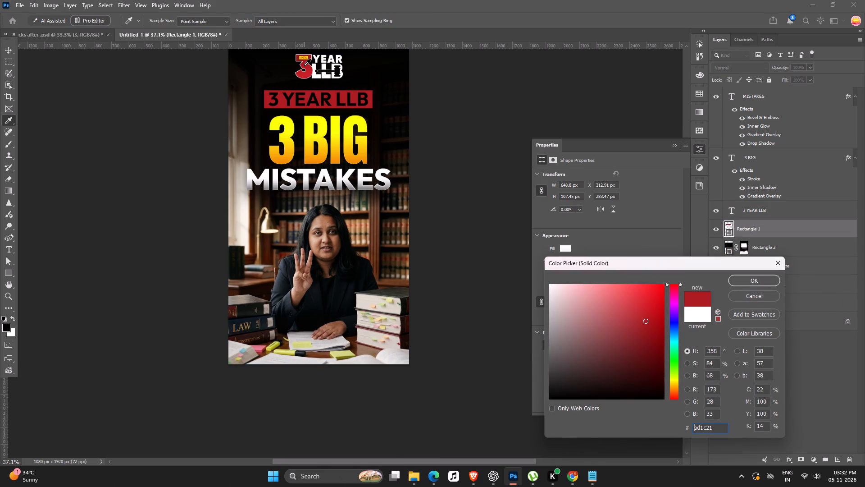
click(737, 280)
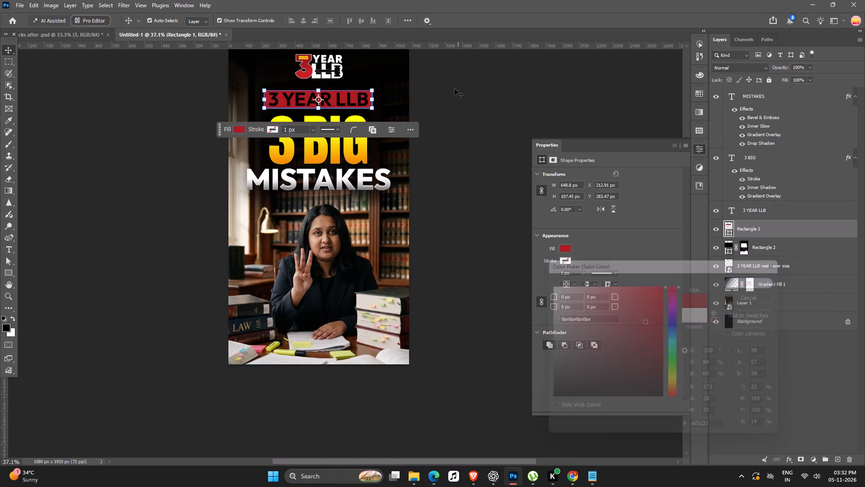
click(496, 96)
Change the 3 YEAR LLB title text's colour to white, #ffffff.
click(363, 96)
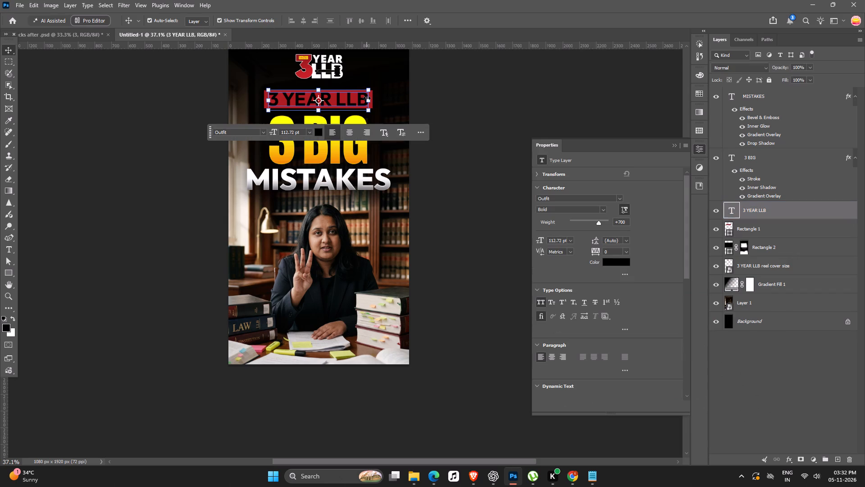
key(alt+BackSpace)
click(612, 260)
drag(578, 306, 430, 195)
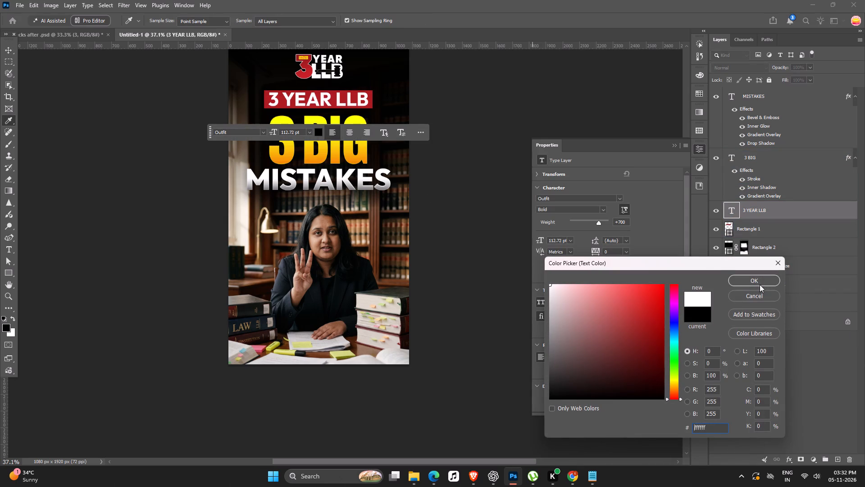
click(750, 278)
click(517, 101)
click(515, 101)
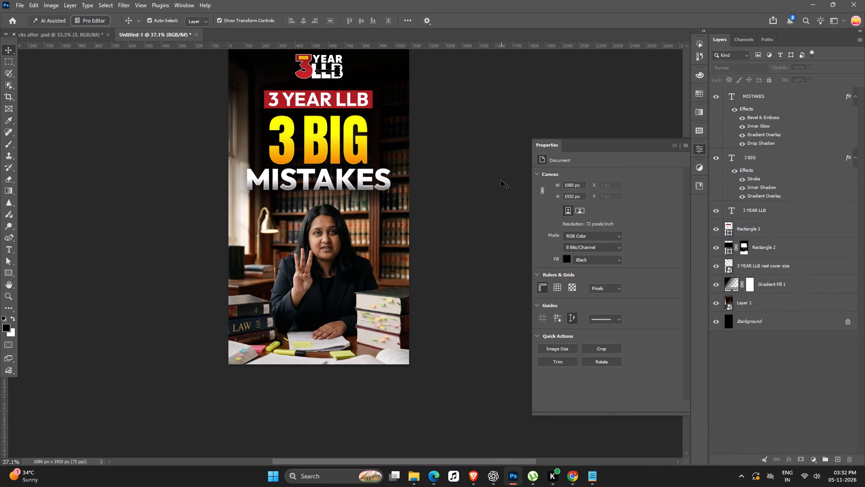
Move the 3 YEAR LLB text and its red rectangle down 20 px together, closer to the 3 BIG text.
key(space)
key(space)
key(space)
key(space)
key(space)
drag(369, 205, 366, 228)
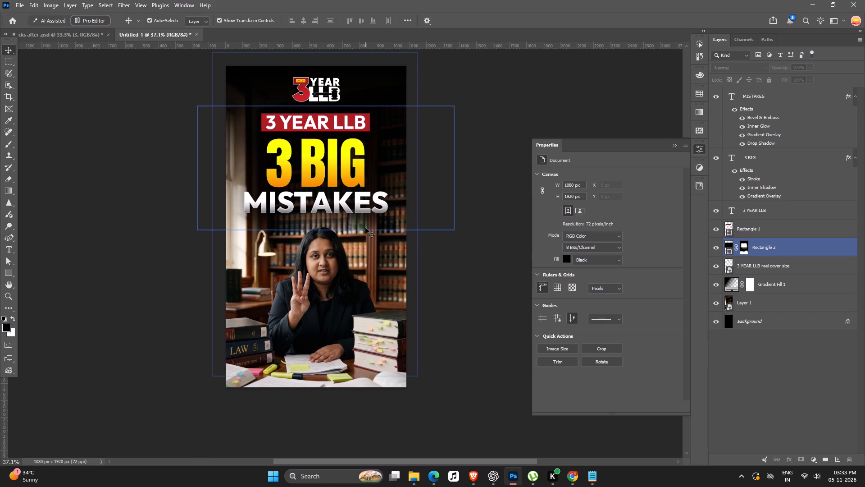
ctrl+scroll(357, 133, up, 4)
click(376, 121)
shift+click(357, 121)
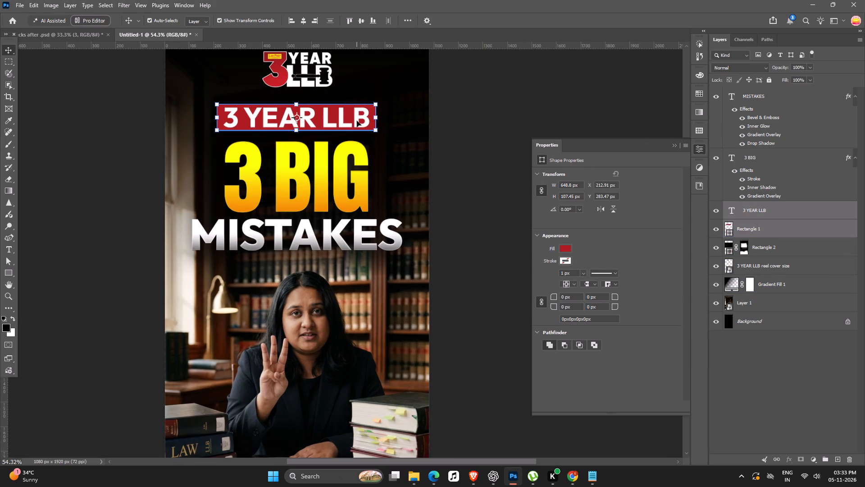
key(shift+Down)
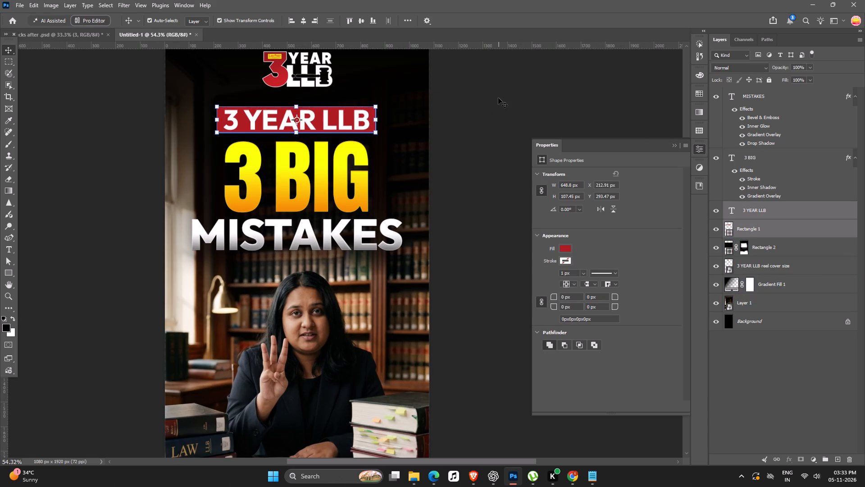
key(shift+Down)
ctrl+click(295, 170)
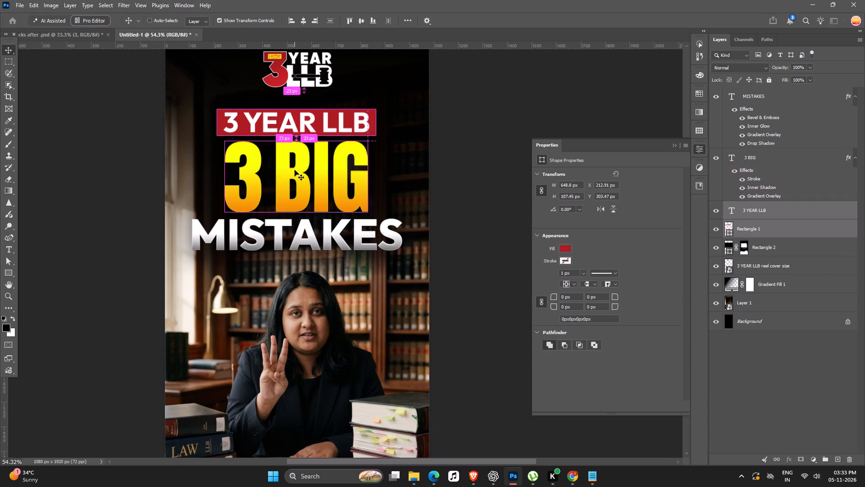
Centre the 3 BIG text, the 3 YEAR LLB text and its red rectangle horizontally with one another.
shift+click(295, 170)
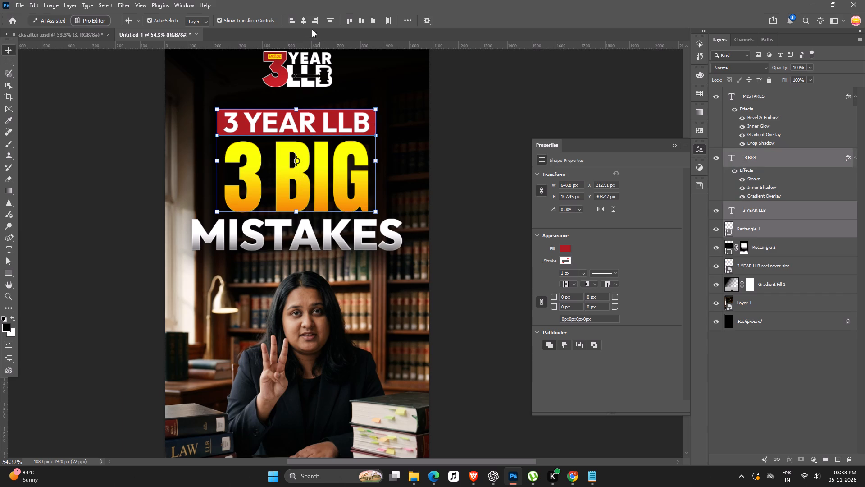
click(305, 20)
click(466, 174)
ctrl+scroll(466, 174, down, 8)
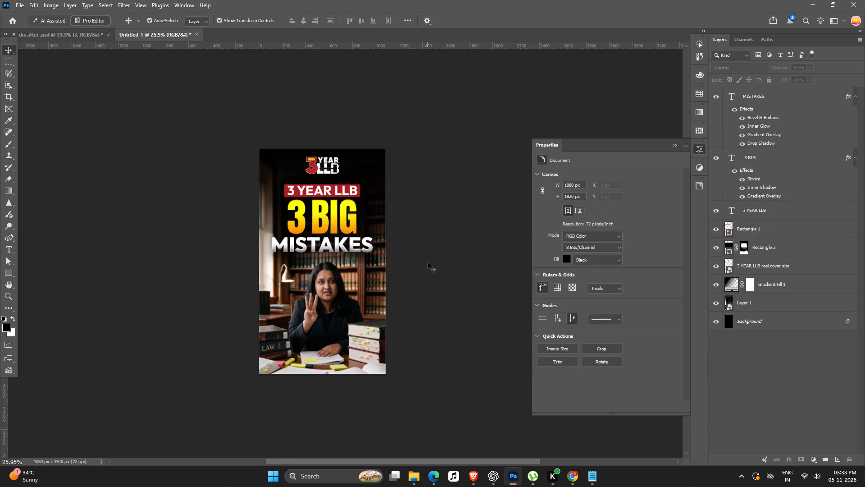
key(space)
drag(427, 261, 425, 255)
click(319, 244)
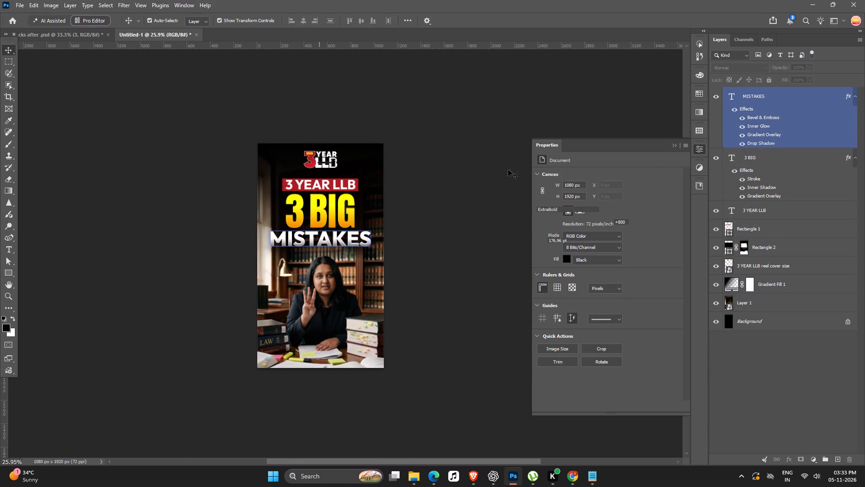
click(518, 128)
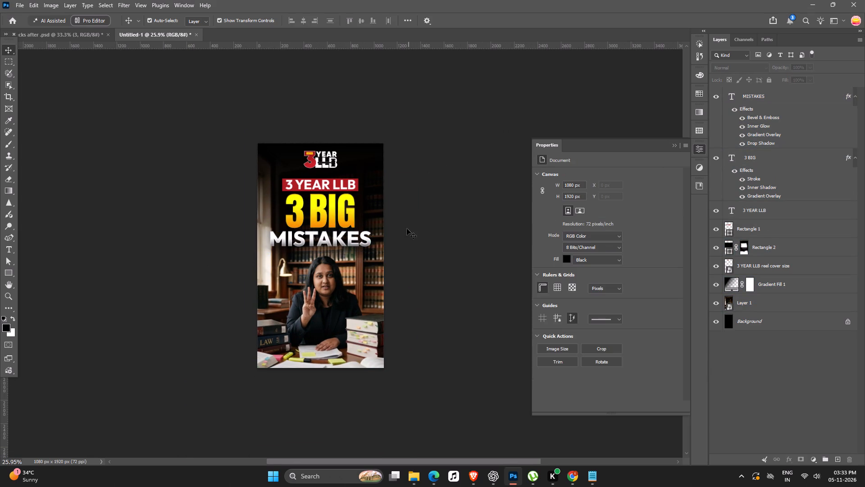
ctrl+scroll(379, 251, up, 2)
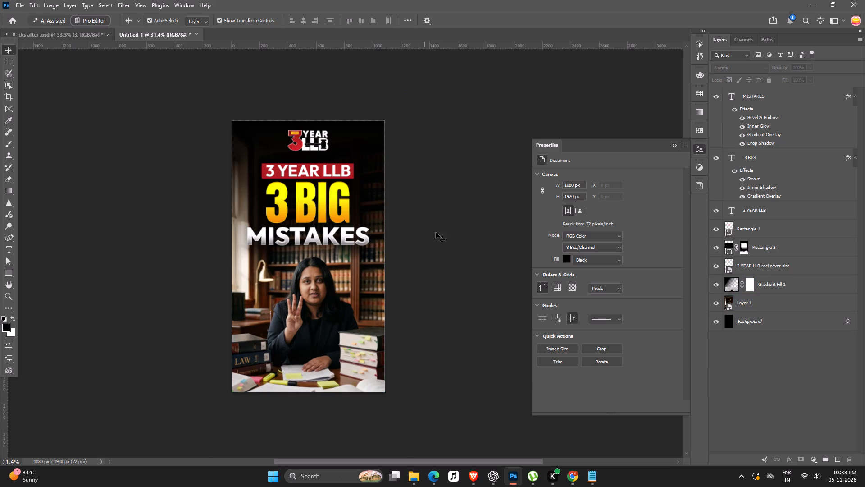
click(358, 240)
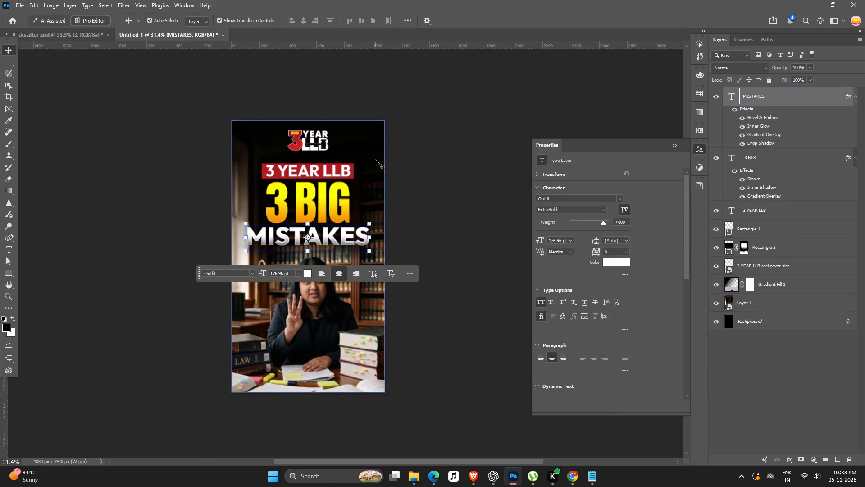
Move the black backing rectangle behind the title down 100 px, to a Y position of 339 px.
click(375, 160)
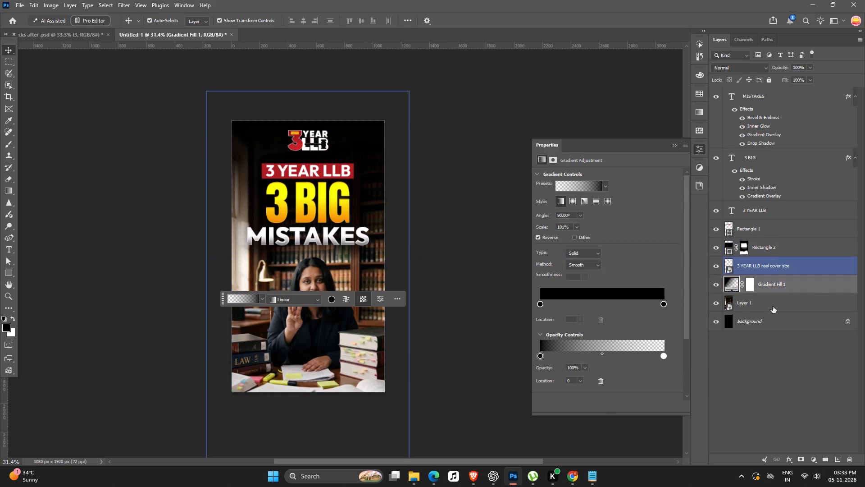
click(763, 246)
key(shift+Down)
key(shift+Down)
key(shift+Down)
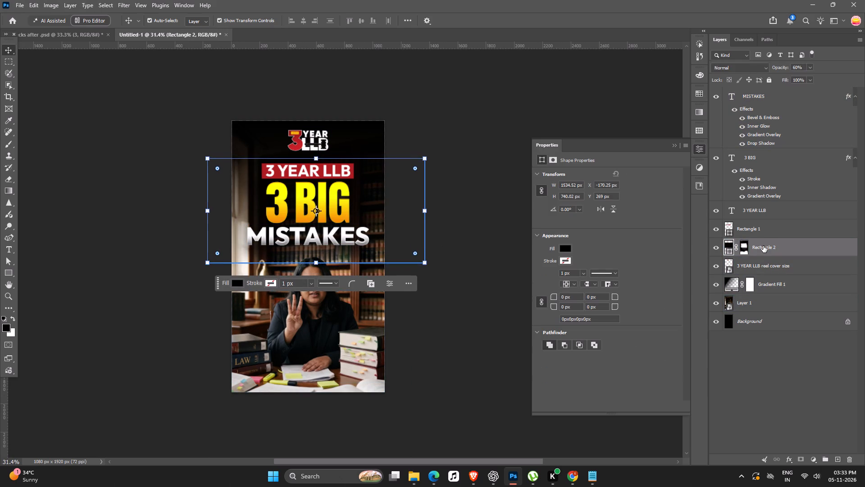
key(shift+Down)
key(shift+Down)
key(shift+Down)
key(shift+Down)
key(shift+Down)
key(shift+Down)
key(shift+Down)
key(shift+Down)
key(shift+Down)
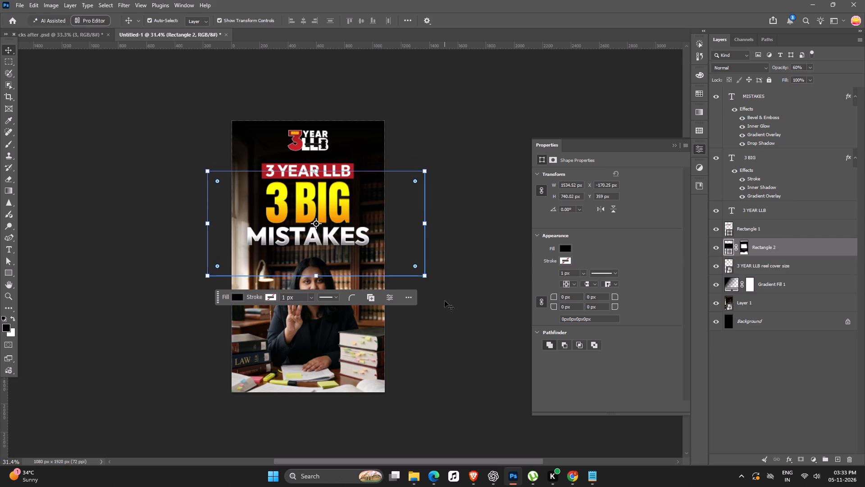
key(shift+Down)
key(shift+Up)
key(shift+Up)
key(shift+Up)
Shorten the black backing rectangle by raising its bottom edge to just below the MISTAKES text, with a slight sideways skew.
ctrl+drag(314, 272, 319, 261)
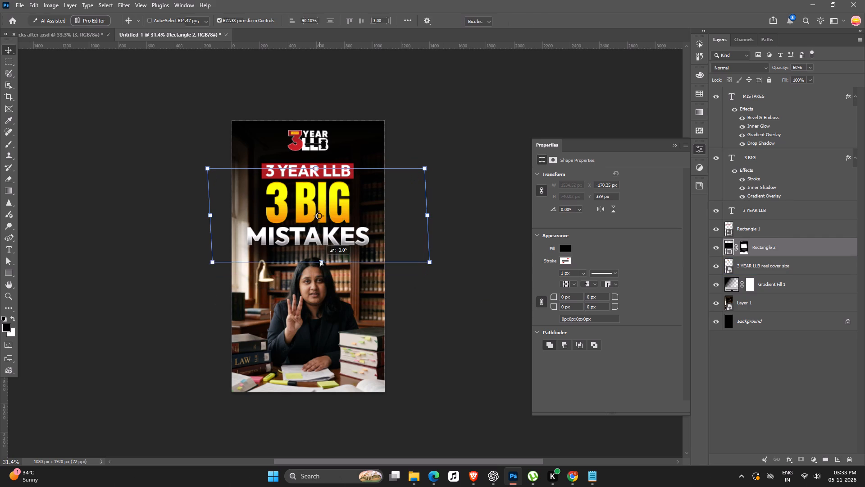
ctrl+drag(319, 261, 312, 255)
key(Return)
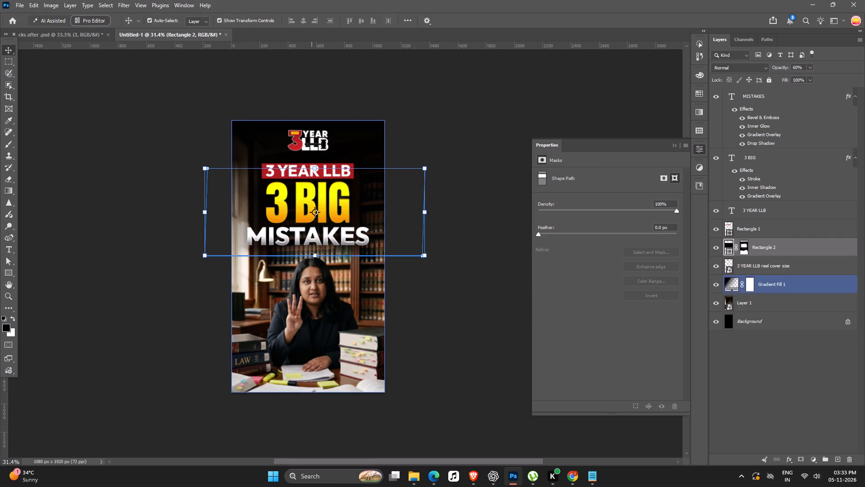
click(462, 326)
Stamp all visible layers into a new layer above MISTAKES and copy the whole merged cover.
ctrl+scroll(322, 292, up, 2)
click(322, 292)
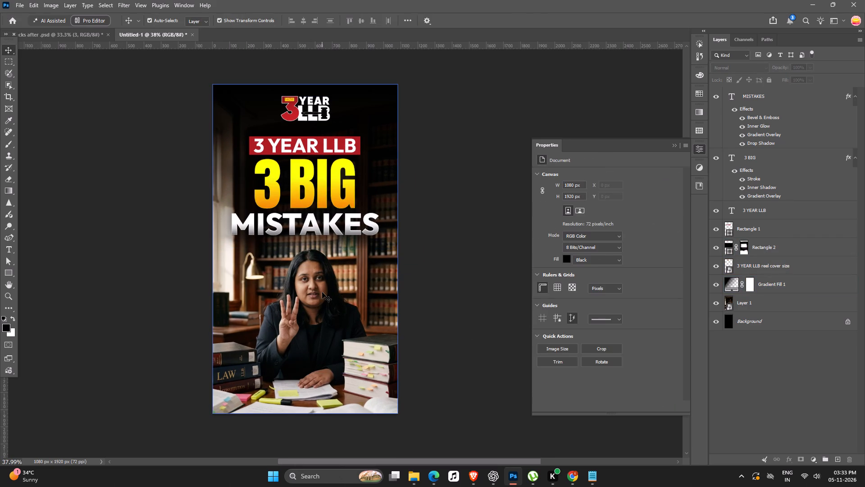
click(801, 102)
key(ctrl+alt+shift+e)
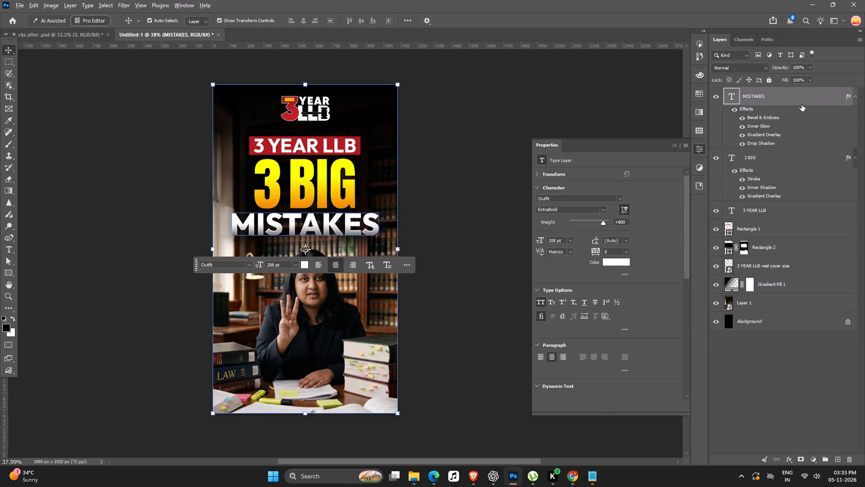
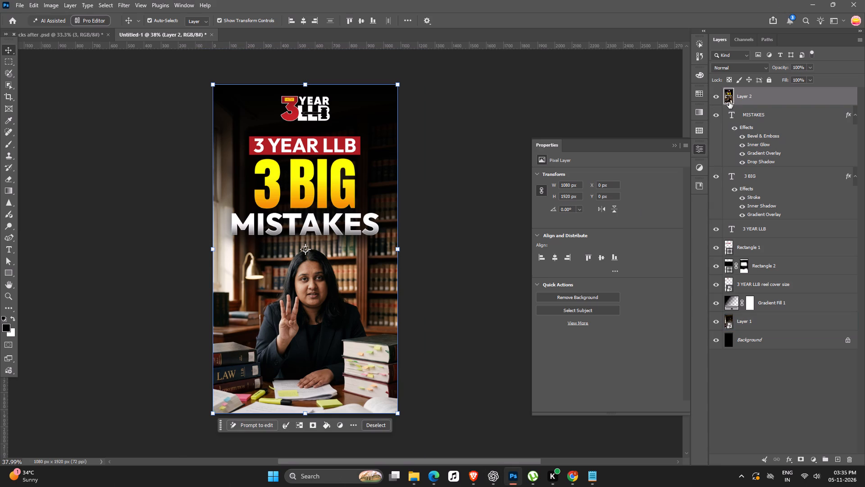
key(Delete)
click(473, 234)
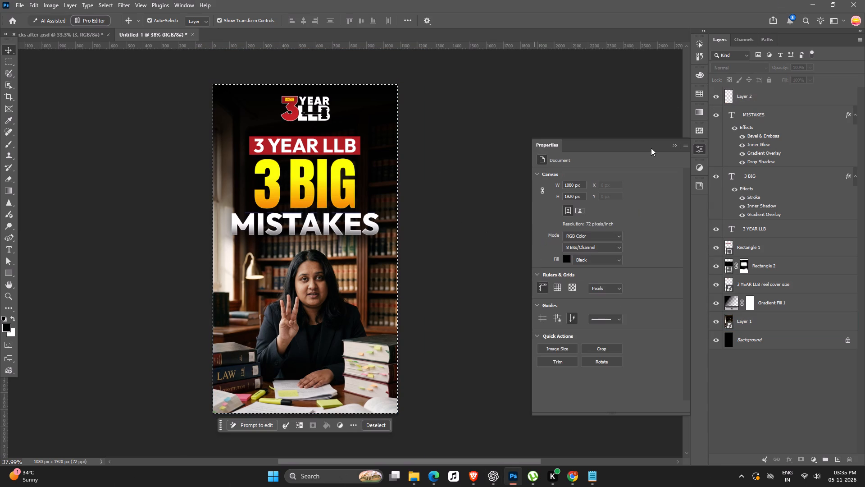
key(ctrl+d)
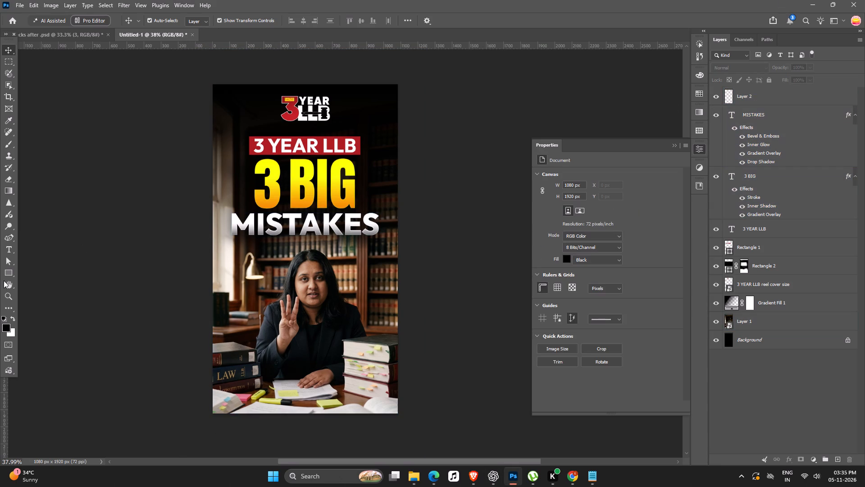
Draw a black rectangle about 907 × 160 px over MISTAKES and place it below the 3 BIG layer.
click(9, 273)
drag(228, 211, 356, 239)
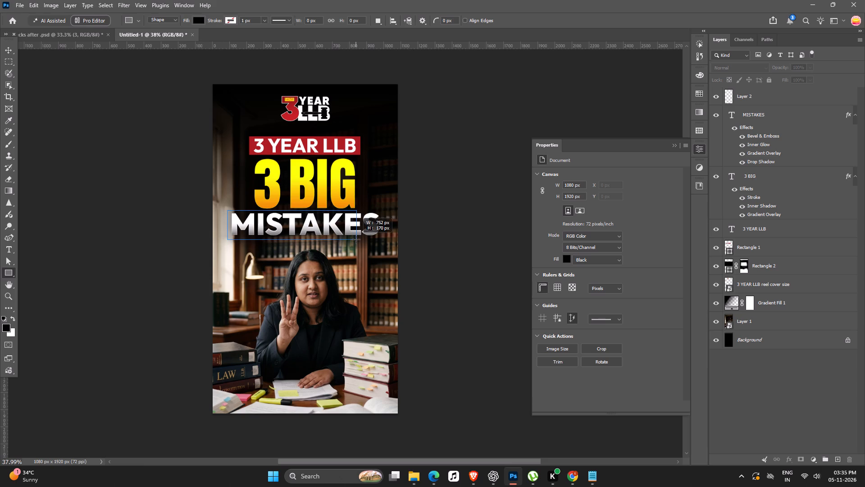
drag(356, 239, 382, 238)
click(0, 51)
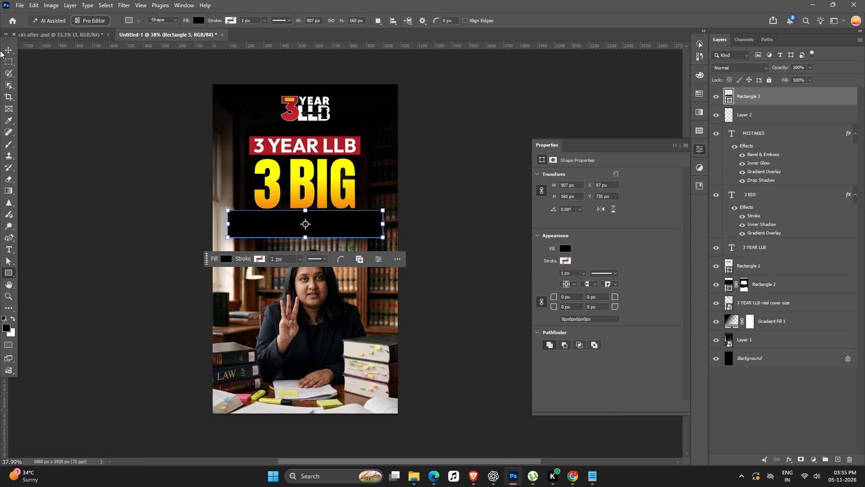
click(14, 46)
key(ctrl+bracketleft)
key(ctrl+bracketleft)
key(ctrl+bracketleft)
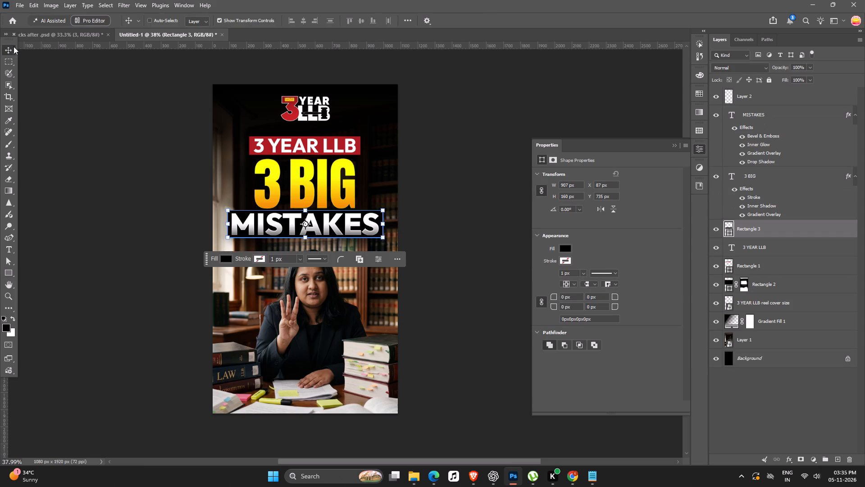
key(v)
click(437, 208)
Apply a Motion Blur with angle 0° and distance 197 px to the black rectangle behind MISTAKES.
ctrl+scroll(436, 207, down, 8)
key(space)
drag(350, 249, 360, 237)
ctrl+scroll(351, 239, up, 6)
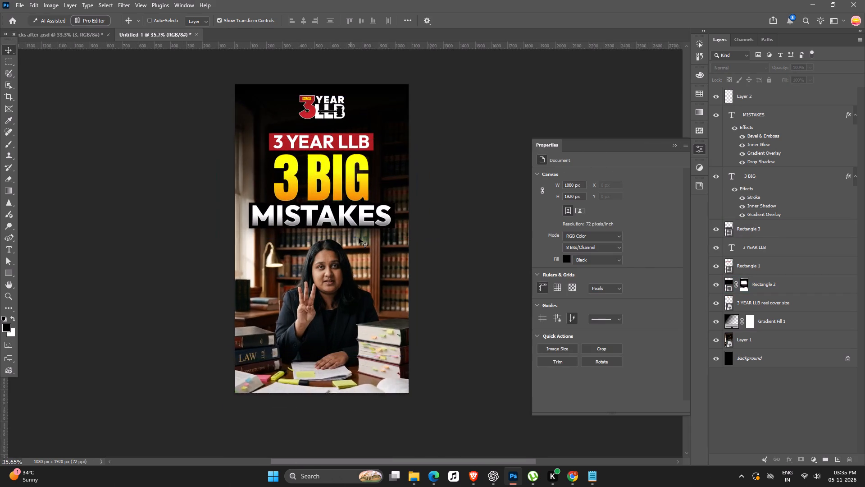
ctrl+scroll(359, 238, up, 4)
click(391, 208)
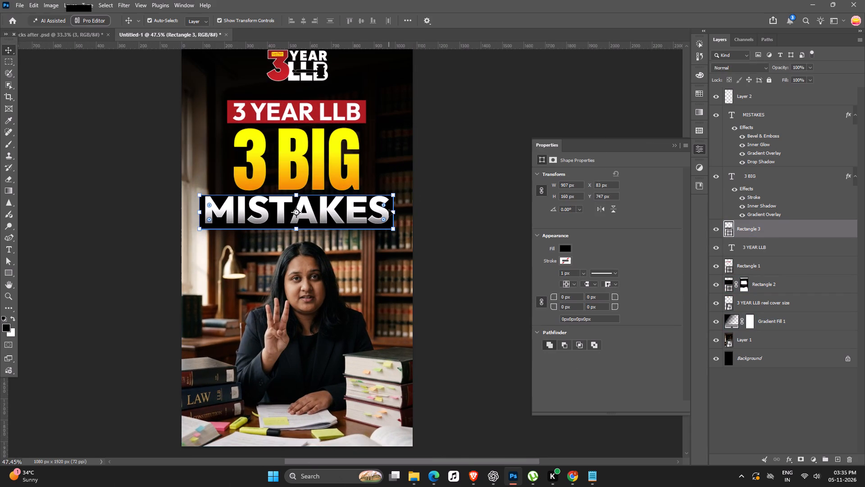
key(ctrl+z)
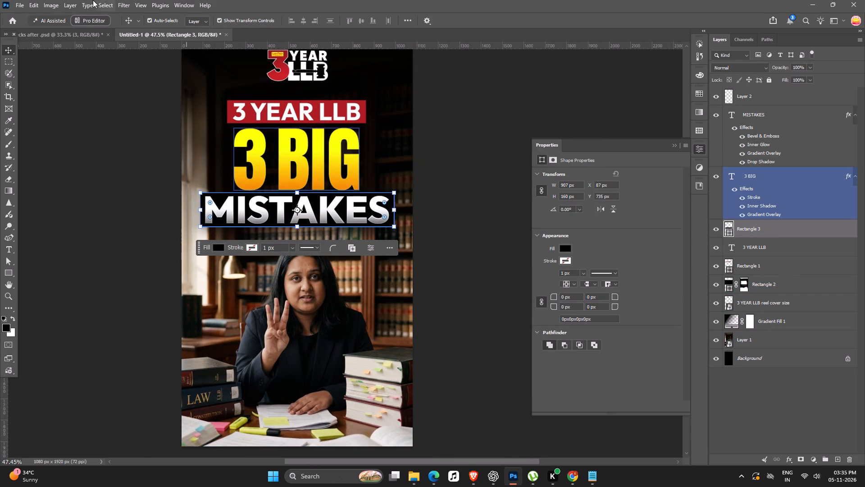
click(128, 0)
click(136, 146)
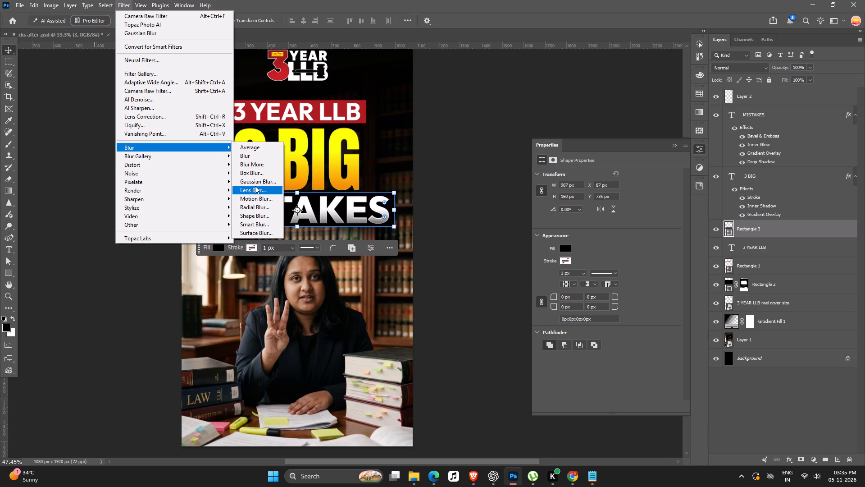
click(260, 197)
click(415, 175)
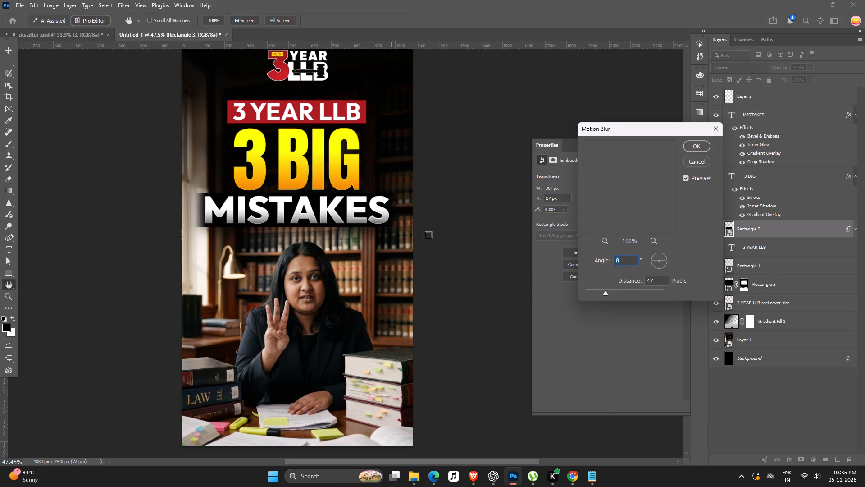
drag(607, 289, 626, 294)
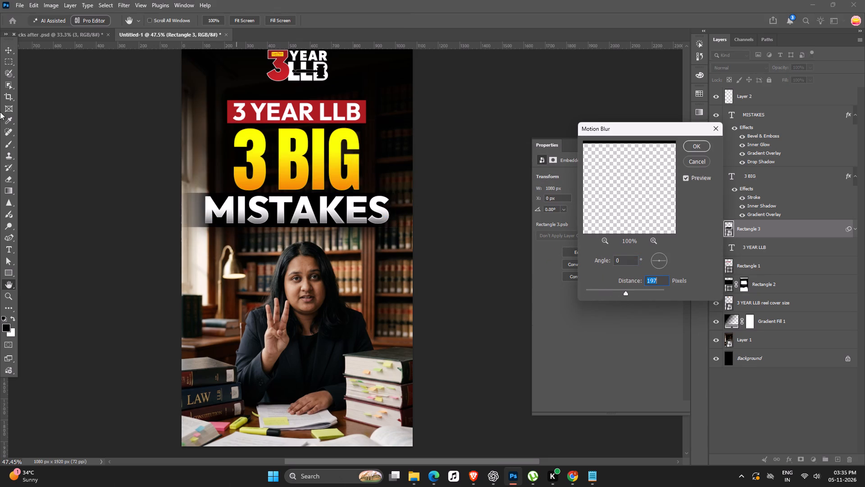
click(707, 150)
click(471, 124)
Recolour the label rectangle behind 3 YEAR LLB with the red sampled from the logo, #a61b20.
ctrl+scroll(473, 127, down, 9)
key(space)
click(258, 234)
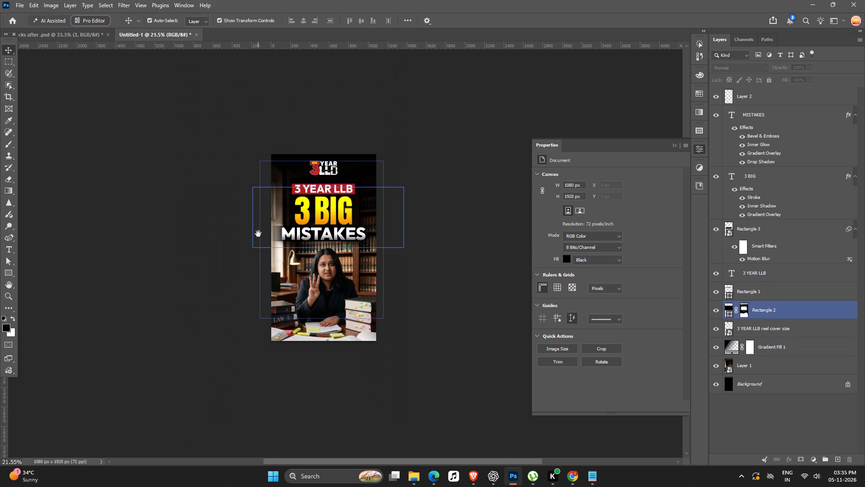
ctrl+scroll(295, 284, up, 5)
key(space)
drag(308, 267, 310, 302)
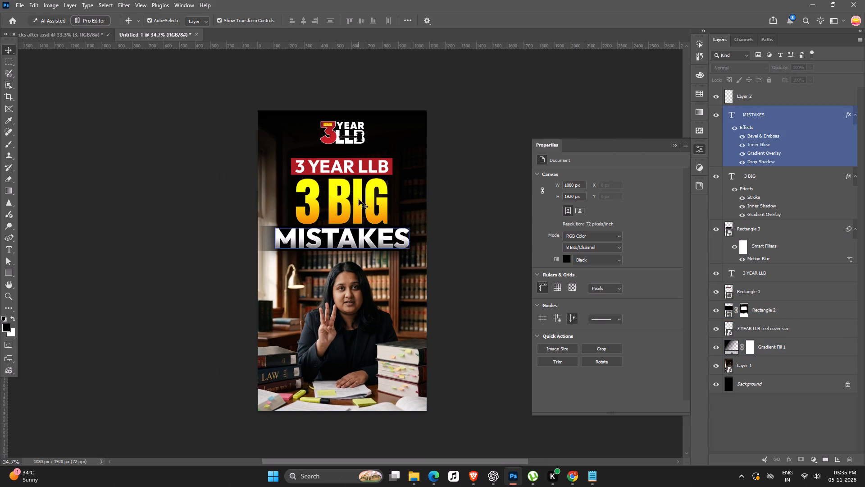
click(377, 160)
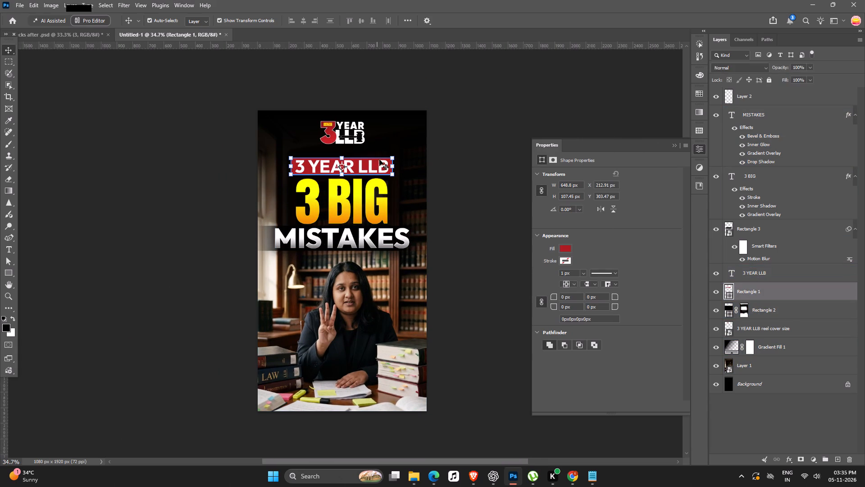
double_click(728, 289)
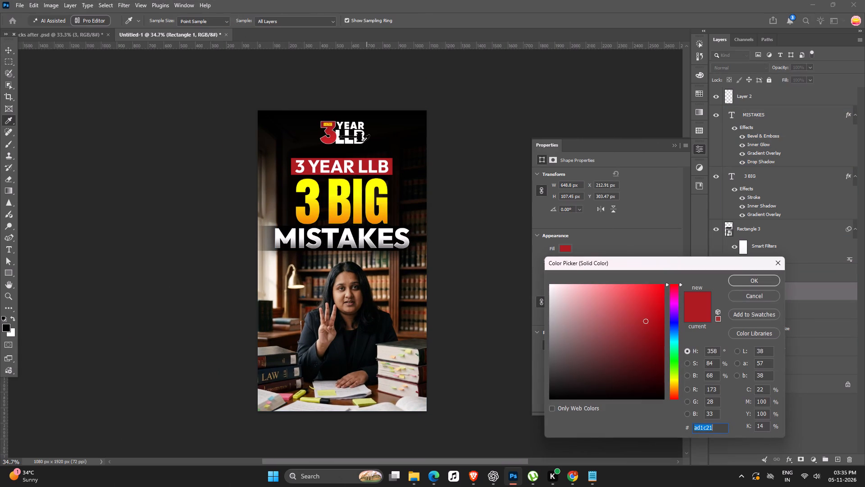
click(329, 128)
click(329, 129)
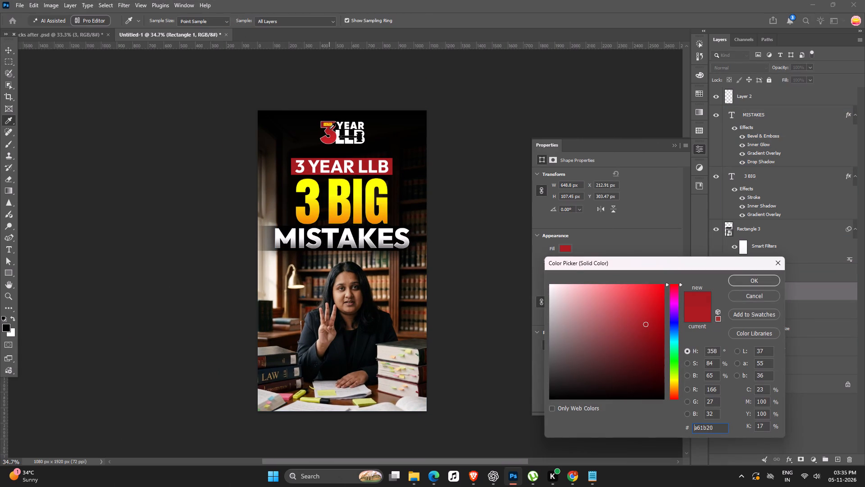
key(Return)
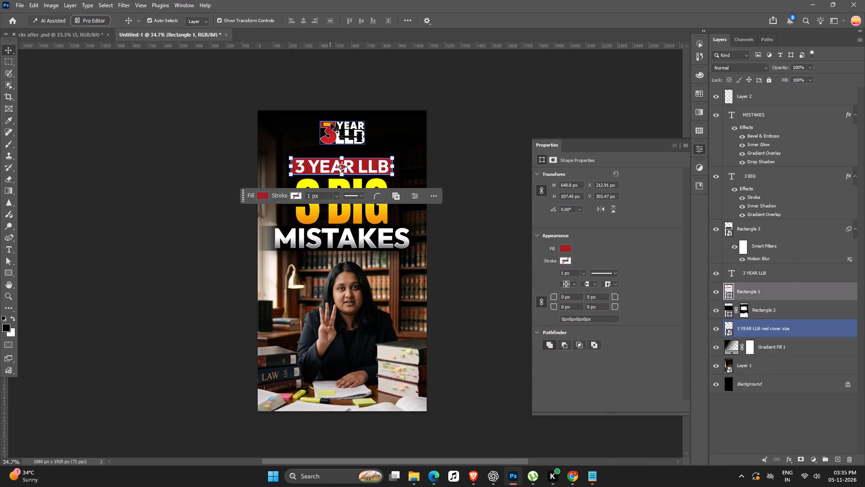
Widen the red label behind 3 YEAR LLB to about 654 px.
ctrl+scroll(373, 178, up, 5)
shift+click(401, 161)
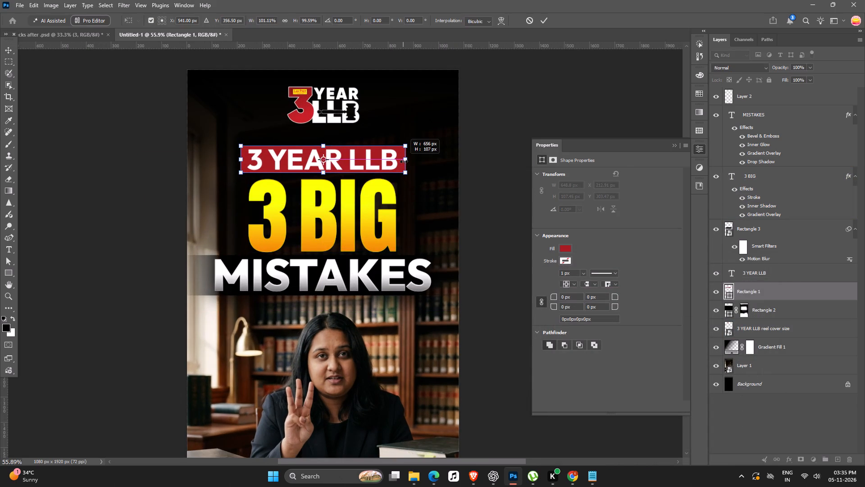
key(Return)
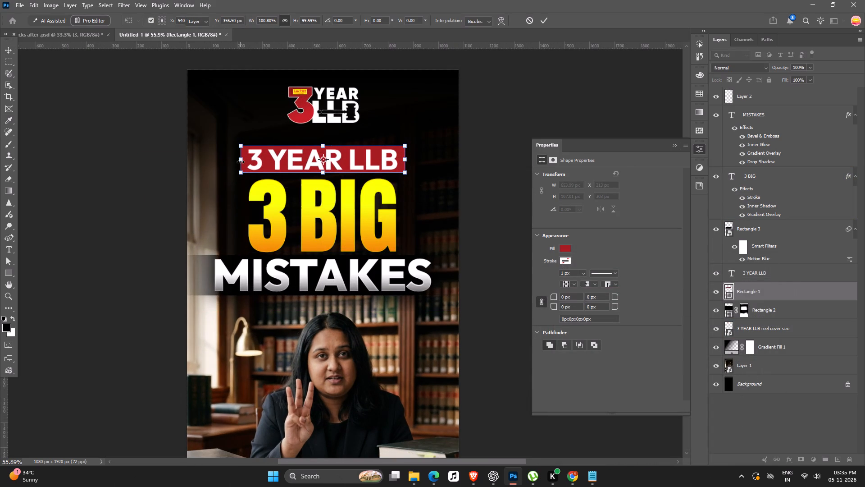
scroll(241, 162, up, 2)
drag(599, 93, 593, 97)
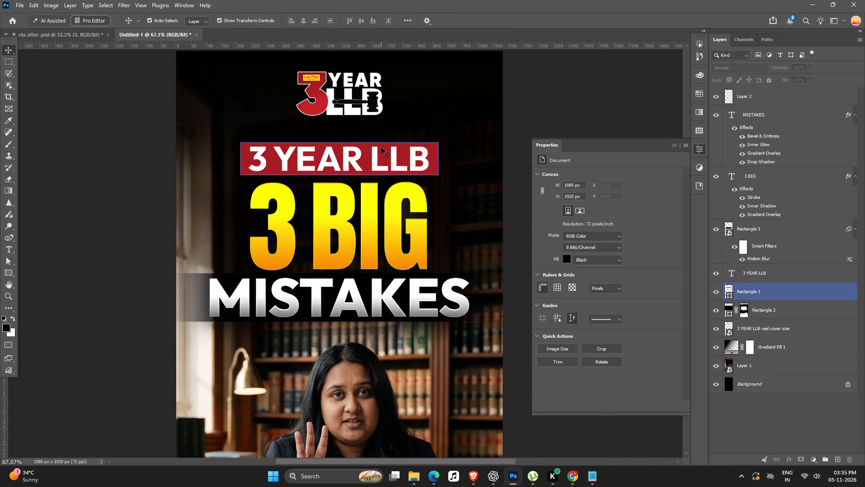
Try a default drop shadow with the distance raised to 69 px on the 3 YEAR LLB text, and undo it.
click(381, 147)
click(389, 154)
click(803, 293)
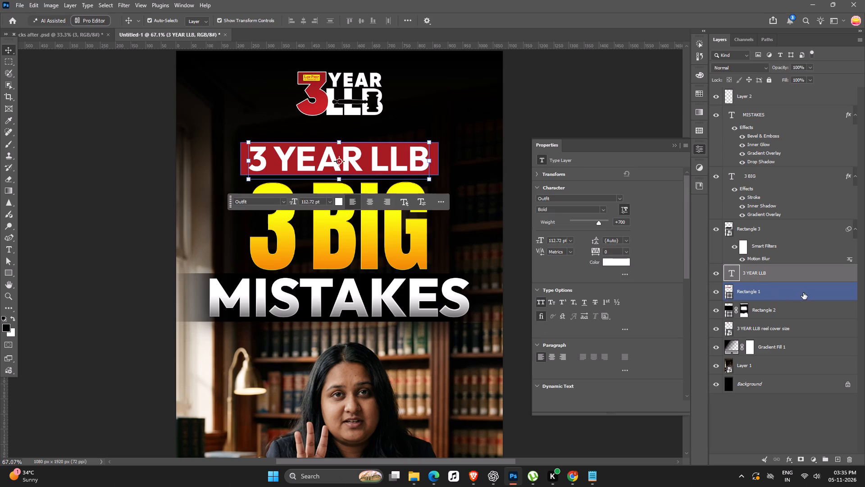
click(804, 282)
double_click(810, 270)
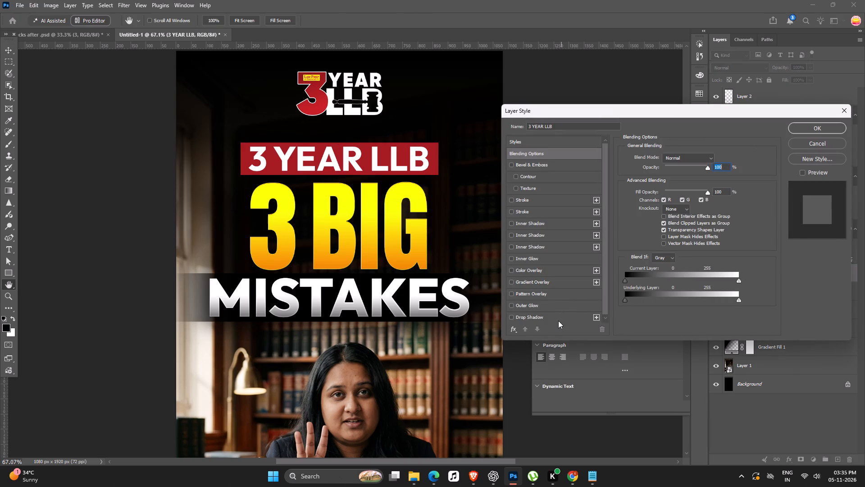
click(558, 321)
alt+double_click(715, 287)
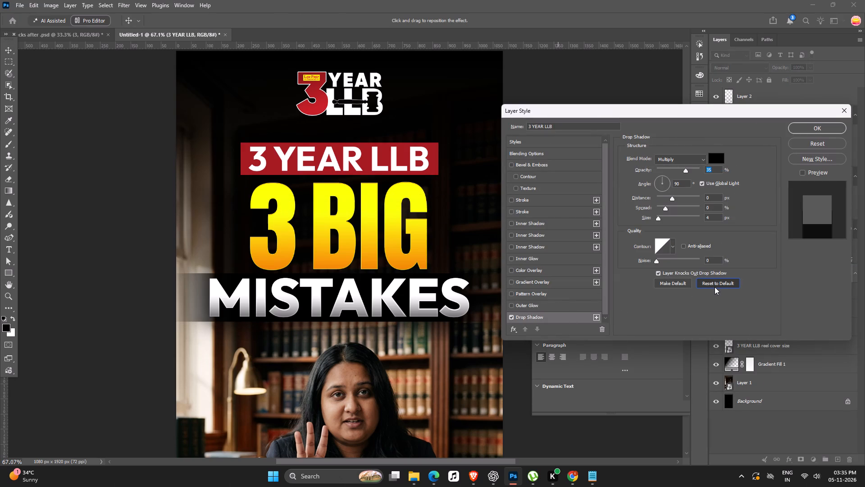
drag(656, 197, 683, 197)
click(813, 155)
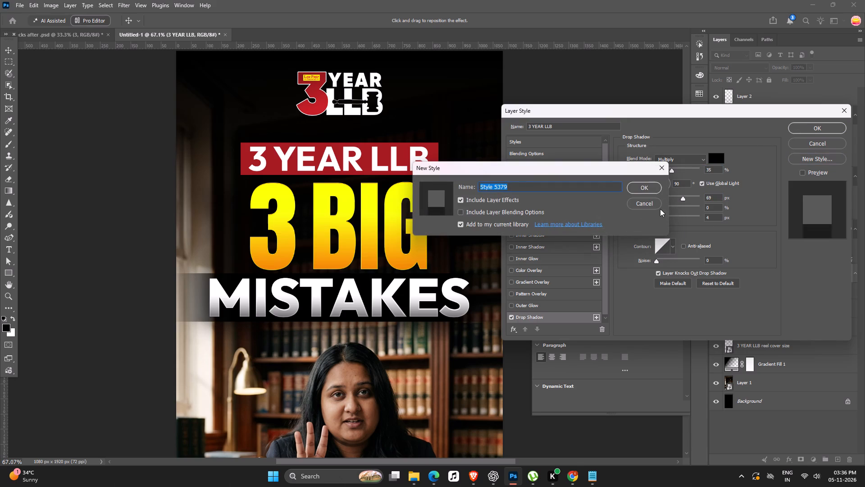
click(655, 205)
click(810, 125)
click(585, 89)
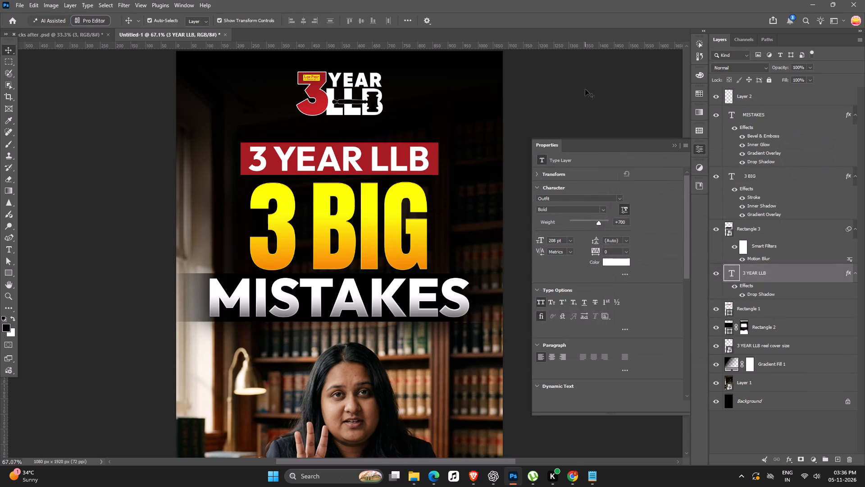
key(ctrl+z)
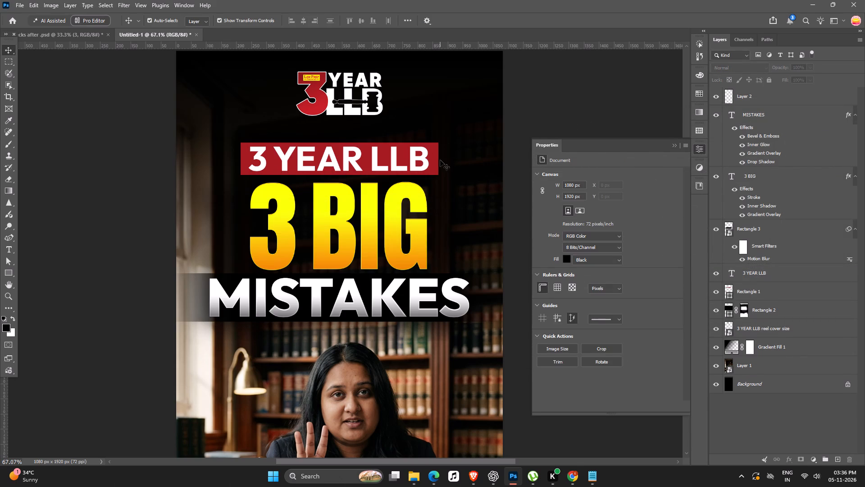
Add a drop shadow to the 3 YEAR LLB text with 15% opacity and 25 px distance.
click(419, 158)
double_click(800, 276)
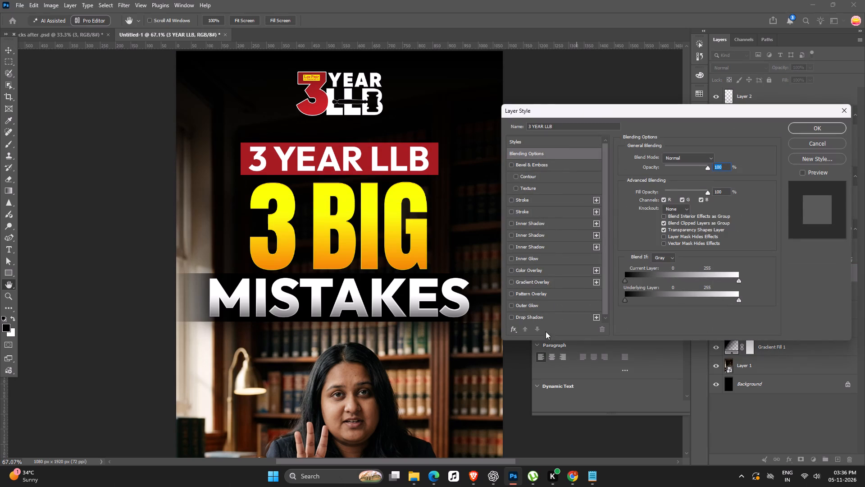
click(548, 314)
drag(683, 199, 668, 198)
click(667, 170)
click(804, 132)
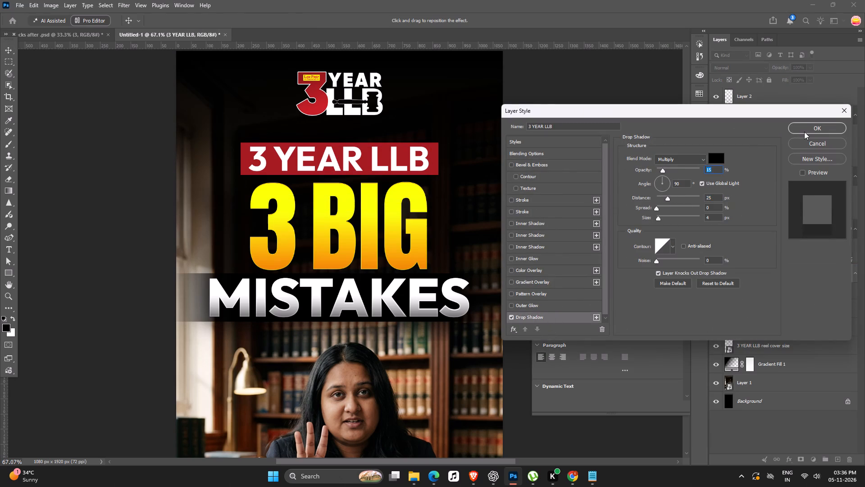
click(626, 84)
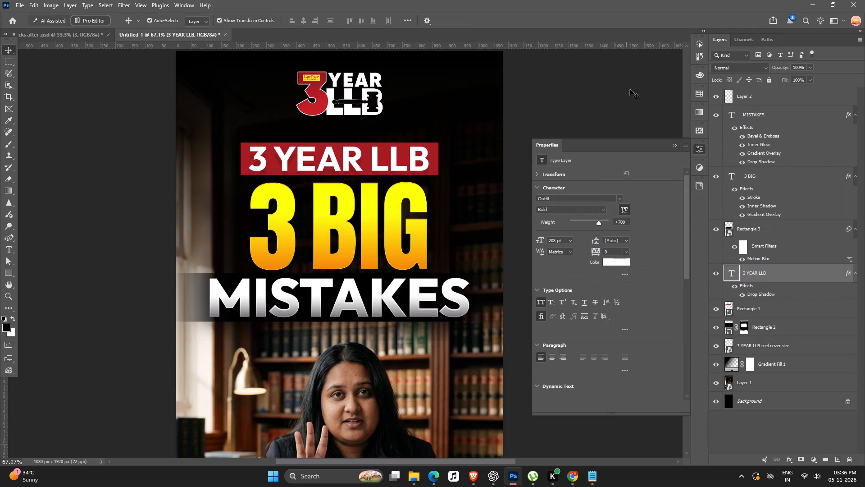
Align the 3 YEAR LLB text and its red label rectangle by their horizontal centres.
ctrl+scroll(473, 193, down, 4)
key(space)
drag(451, 231, 440, 237)
ctrl+scroll(411, 188, up, 2)
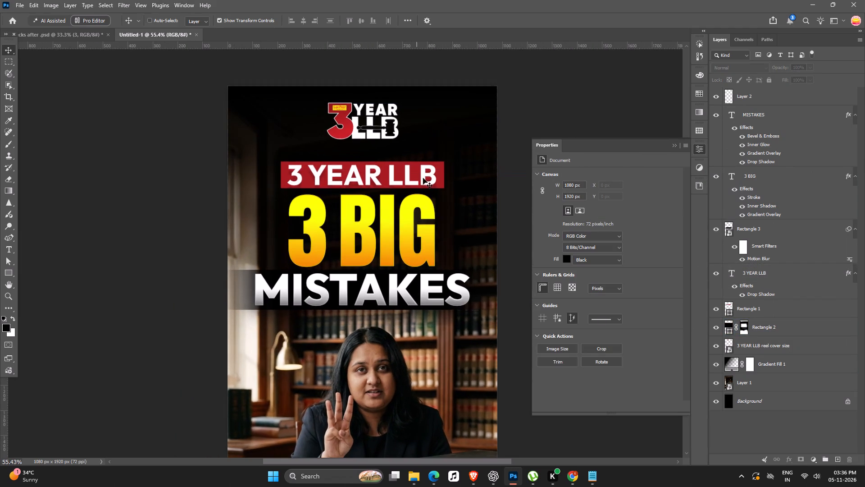
click(440, 173)
shift+click(430, 172)
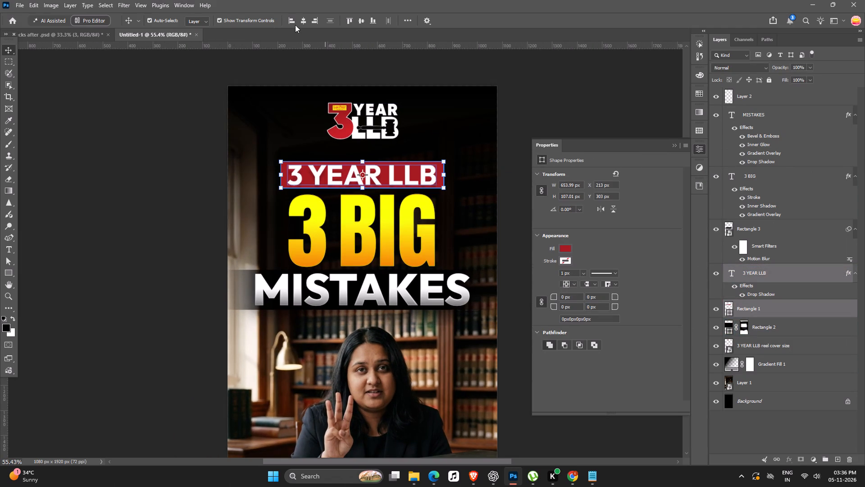
click(306, 15)
click(662, 78)
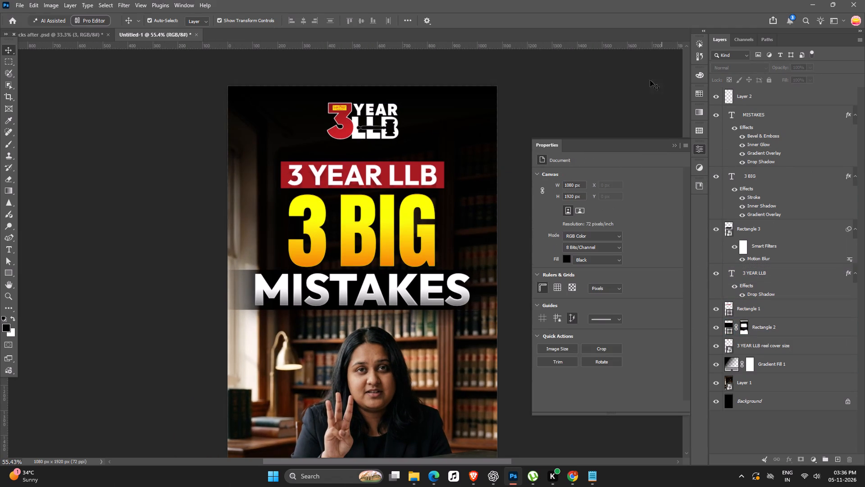
Compare the cover with and without the Gradient Fill 1 and Rectangle 2 layers by toggling their visibility.
ctrl+scroll(629, 89, down, 6)
key(space)
drag(409, 301, 382, 294)
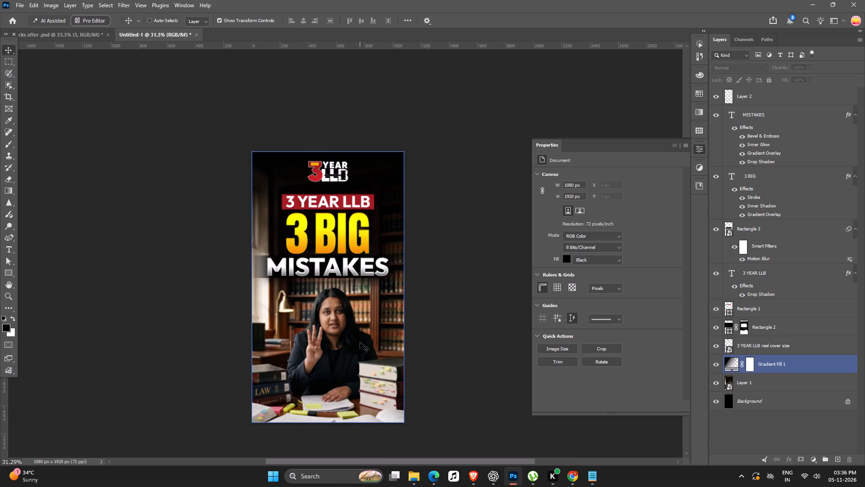
ctrl+scroll(360, 342, up, 3)
click(351, 335)
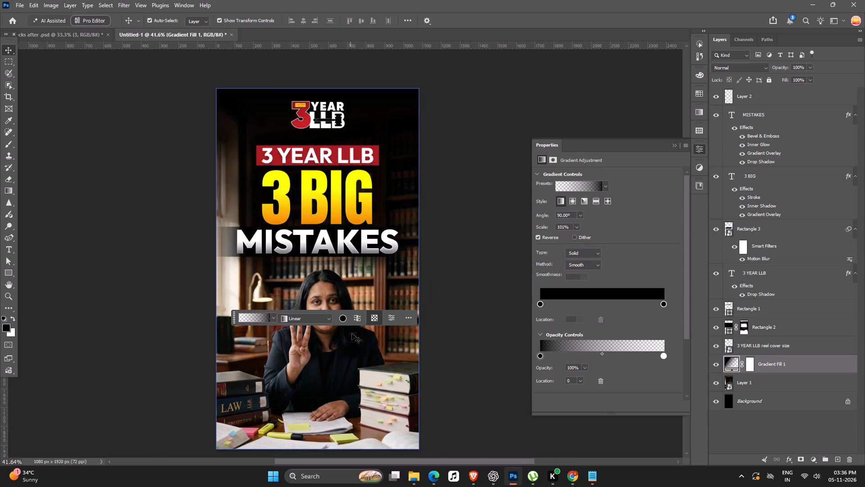
click(717, 363)
click(717, 363)
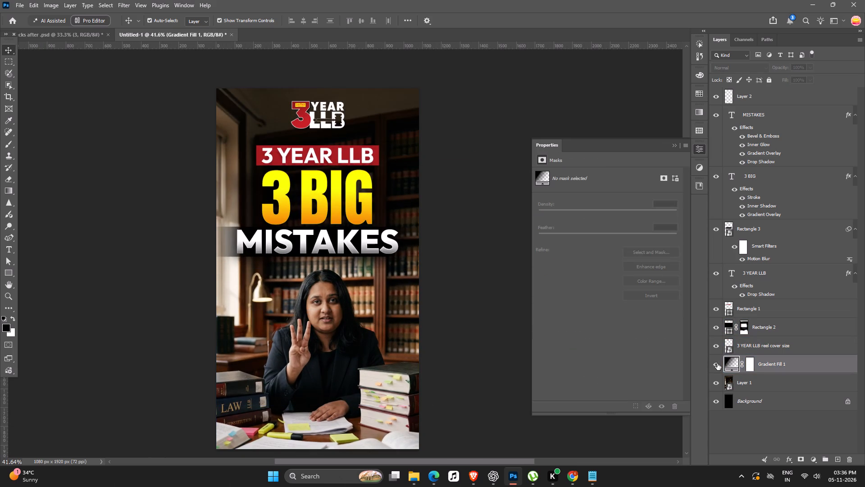
click(716, 326)
click(716, 326)
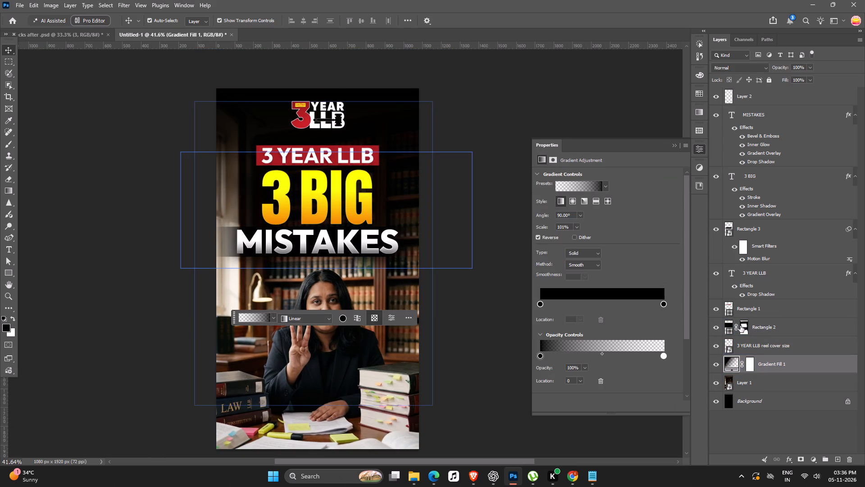
click(538, 119)
Stamp all visible layers into the empty Layer 2 at the top of the layer stack.
ctrl+scroll(412, 290, down, 5)
key(space)
key(space)
key(space)
key(space)
key(space)
drag(395, 302, 363, 277)
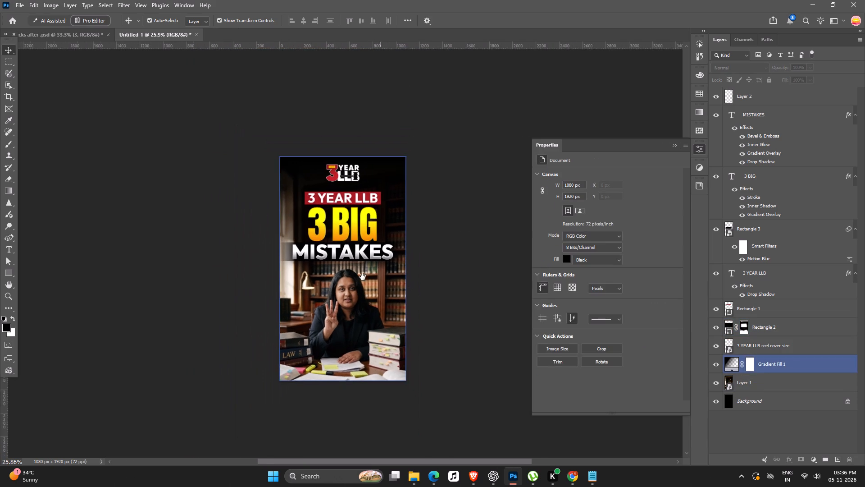
drag(363, 277, 357, 273)
click(767, 92)
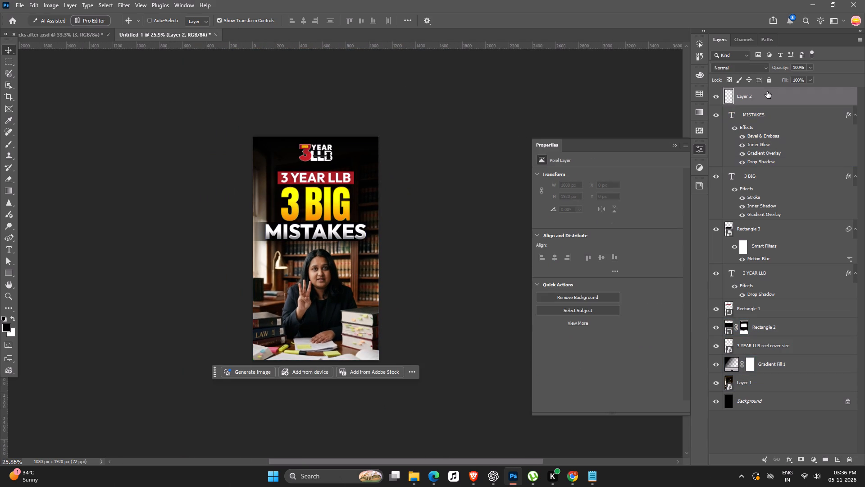
key(ctrl+alt+shift+e)
Open the stamped Layer 2 in the Camera Raw filter and accept it without adjustments.
key(ctrl+shift+a)
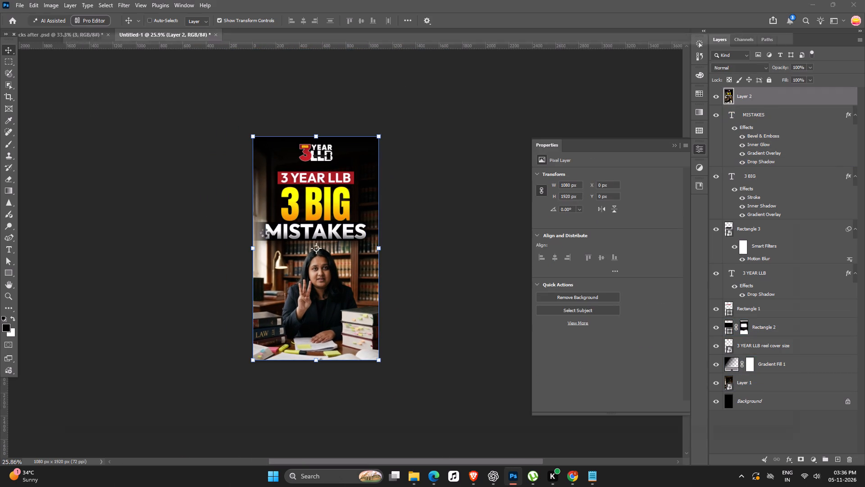
ctrl+scroll(318, 247, down, 7)
ctrl+scroll(463, 317, down, 4)
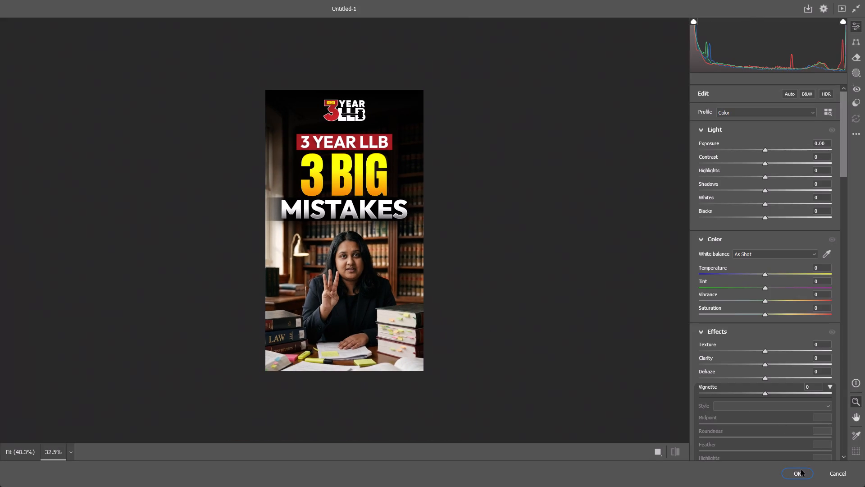
click(793, 471)
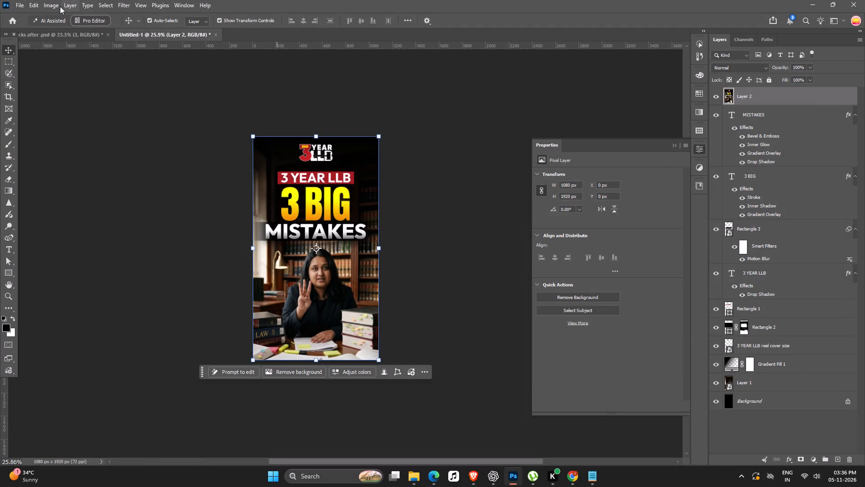
Start HDR Toning on the cover, accept flattening the layers, and set the edge glow radius to 16 px.
click(55, 4)
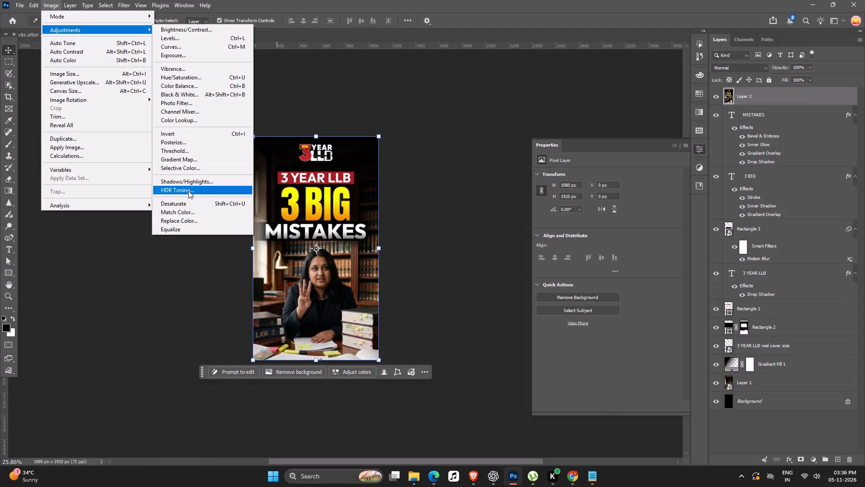
click(195, 192)
click(471, 265)
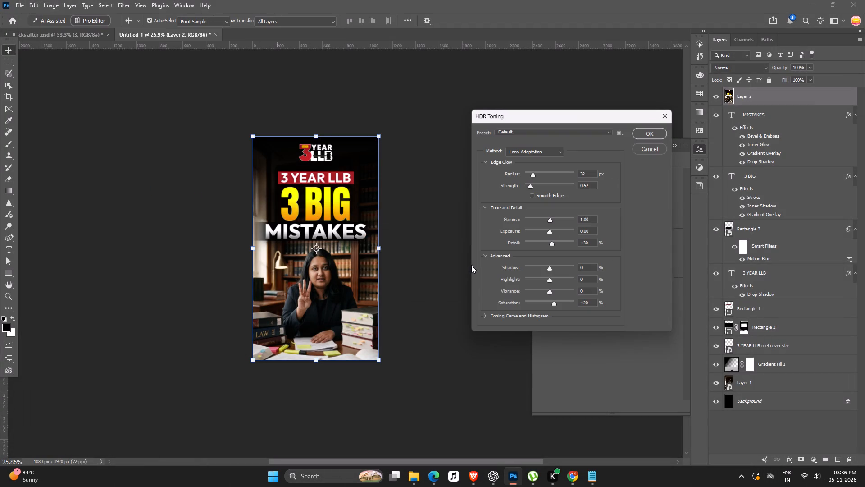
ctrl+scroll(358, 280, up, 5)
ctrl+scroll(358, 280, down, 3)
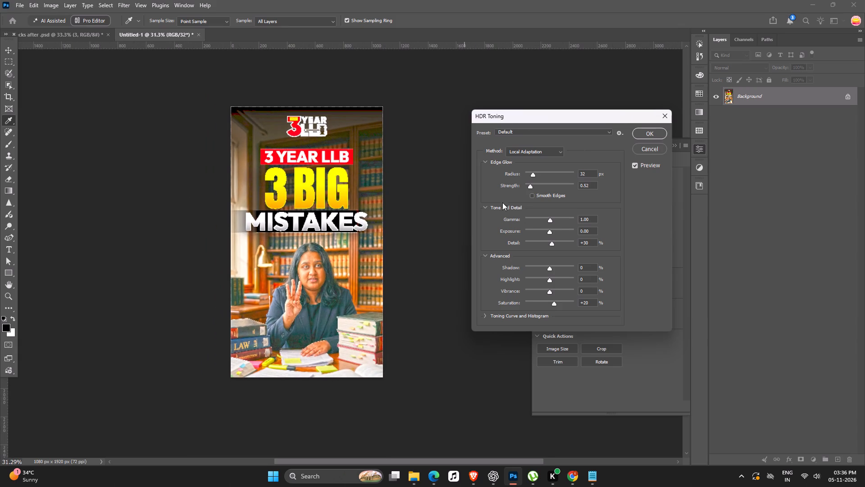
click(529, 175)
Set the HDR Toning gamma to 1.86 and the exposure to -1.06.
ctrl+scroll(328, 254, up, 3)
drag(551, 220, 539, 221)
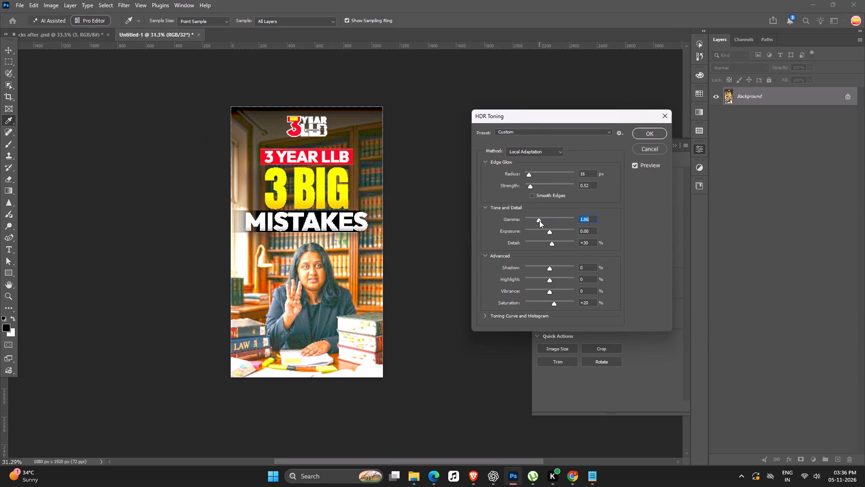
drag(539, 221, 528, 220)
key(ctrl+z)
drag(551, 231, 538, 232)
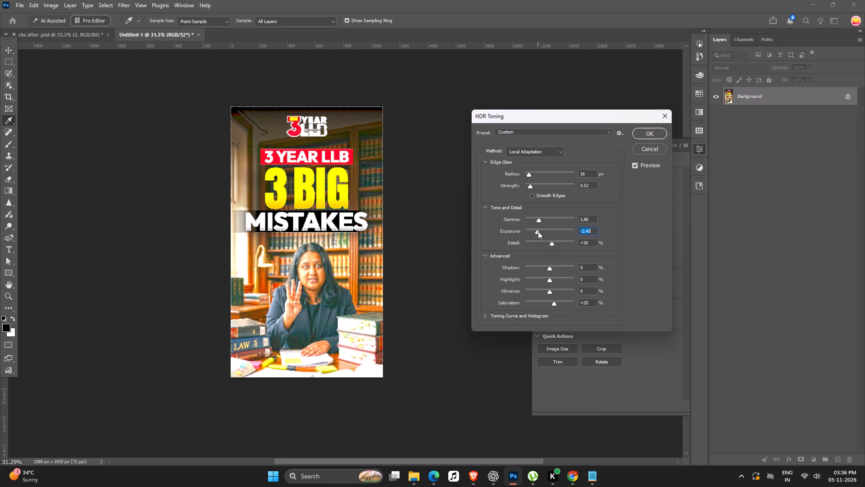
drag(539, 230, 543, 229)
click(542, 227)
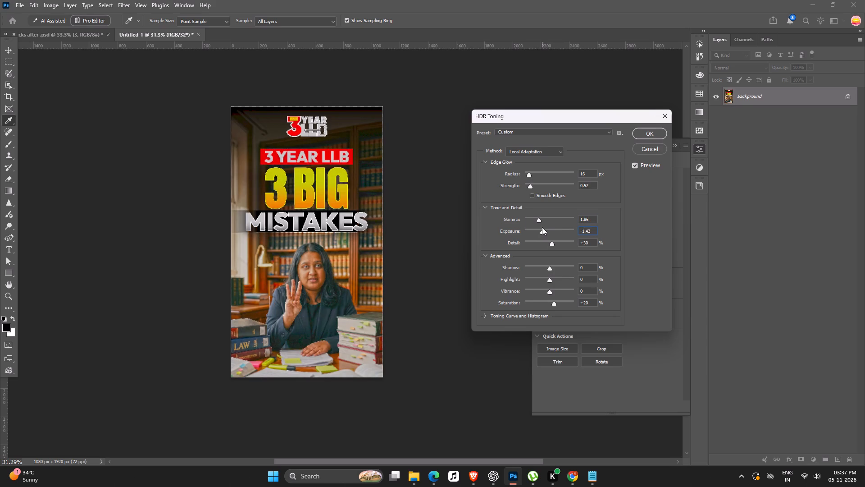
click(543, 231)
Test lower and higher HDR Toning gamma values and settle on 2.68.
drag(539, 219, 544, 219)
drag(544, 219, 558, 219)
drag(558, 219, 543, 221)
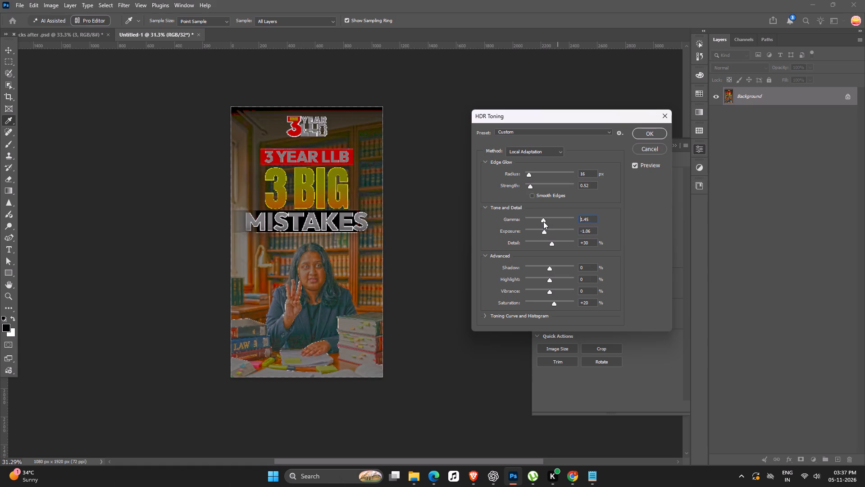
drag(543, 221, 542, 221)
drag(542, 221, 537, 221)
drag(537, 221, 531, 220)
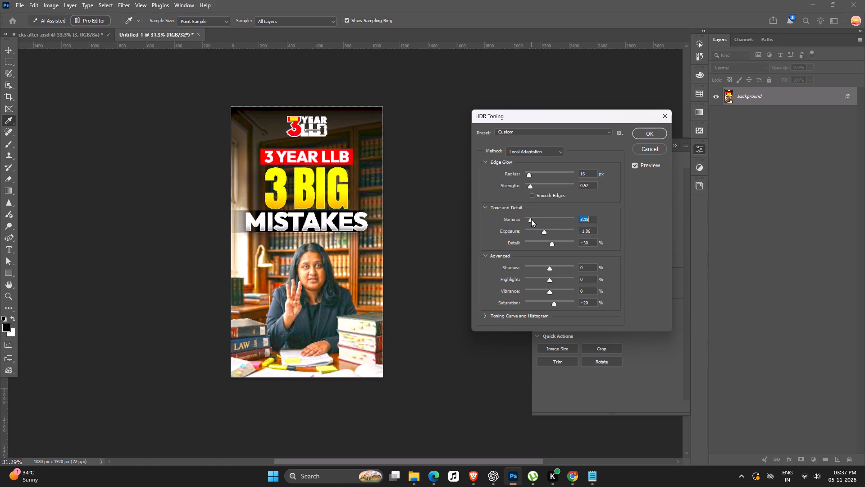
drag(531, 218, 527, 215)
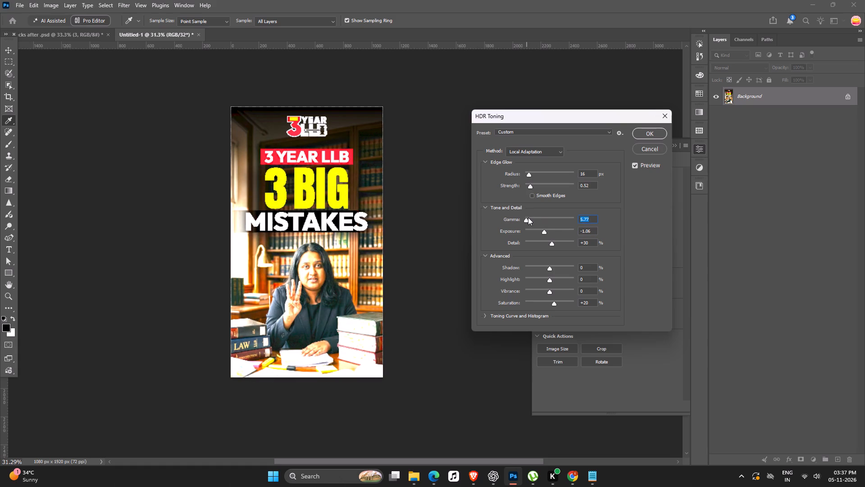
click(528, 217)
click(528, 218)
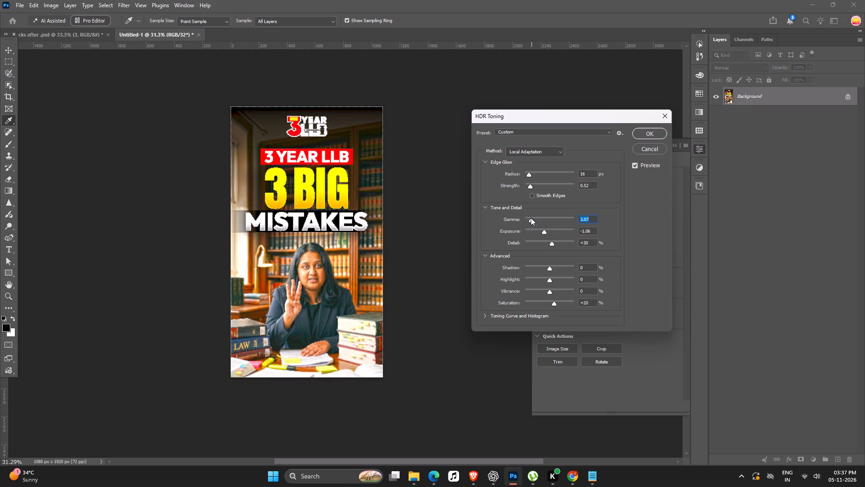
click(531, 218)
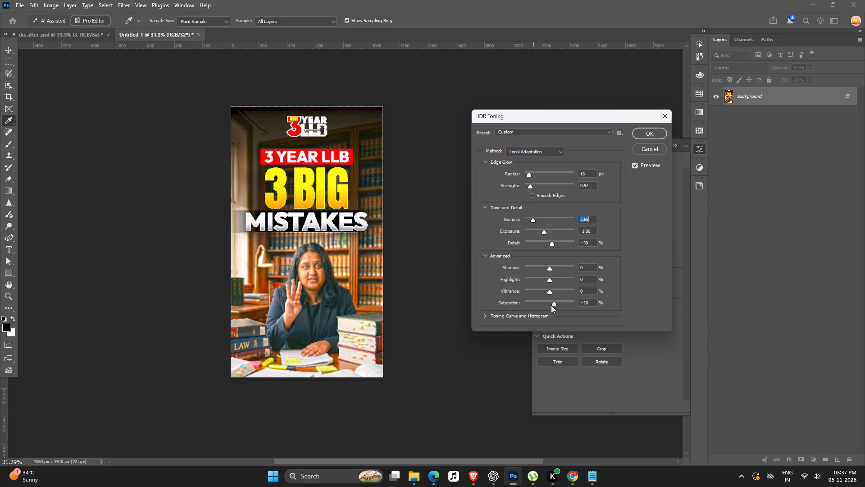
Try desaturating the cover in HDR Toning, and settle on a saturation of +16%.
drag(554, 302, 521, 303)
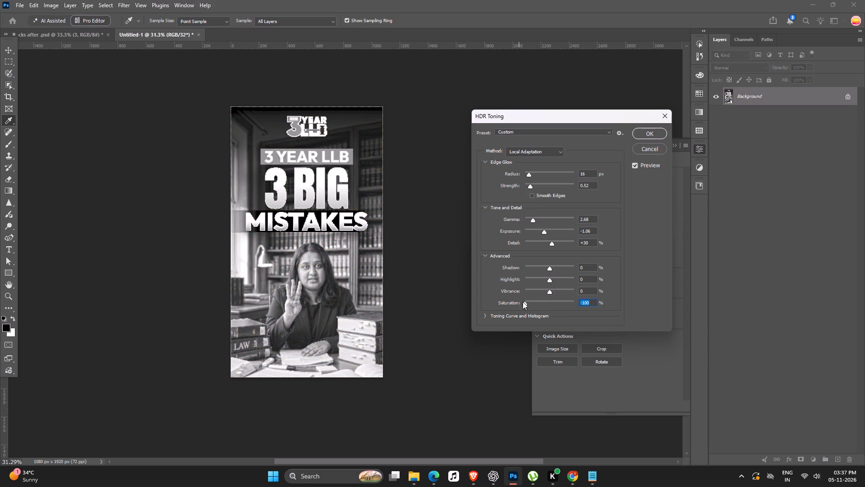
drag(525, 301, 551, 301)
drag(551, 301, 541, 302)
drag(541, 302, 550, 302)
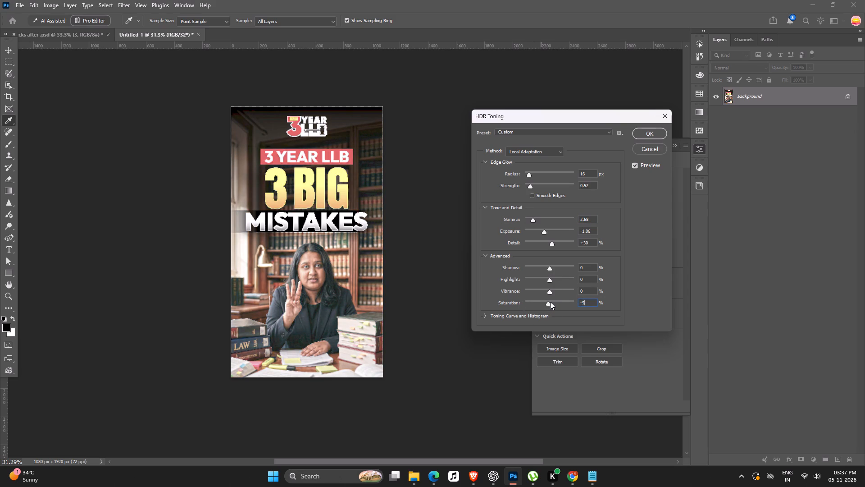
drag(550, 302, 552, 302)
click(552, 302)
Try a reduced vibrance in HDR Toning, and settle on +34%.
ctrl+scroll(335, 286, up, 2)
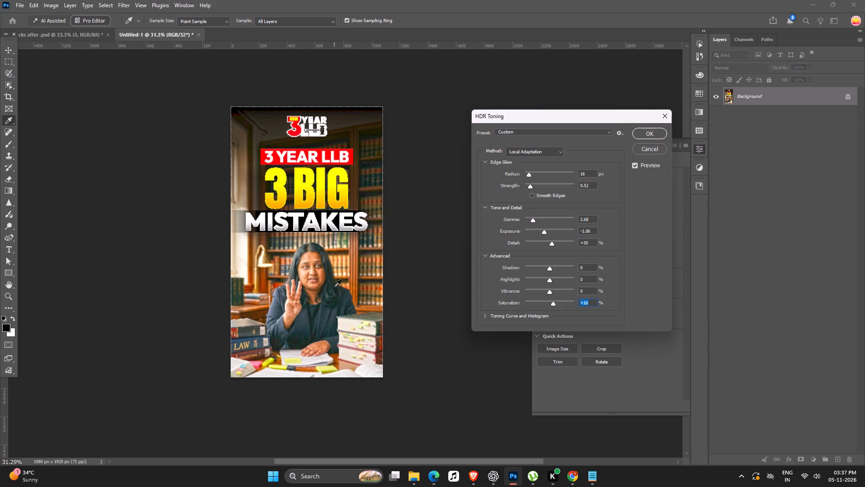
ctrl+scroll(334, 287, up, 1)
drag(549, 291, 536, 291)
drag(537, 290, 542, 289)
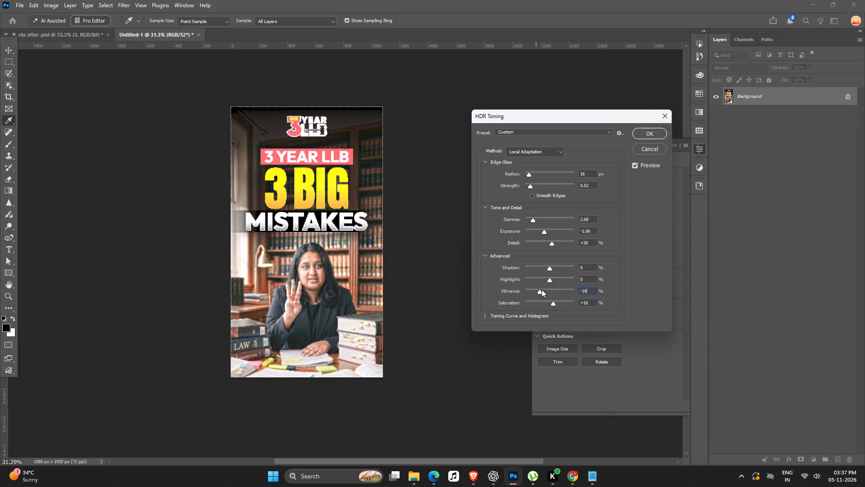
drag(542, 289, 555, 288)
click(557, 289)
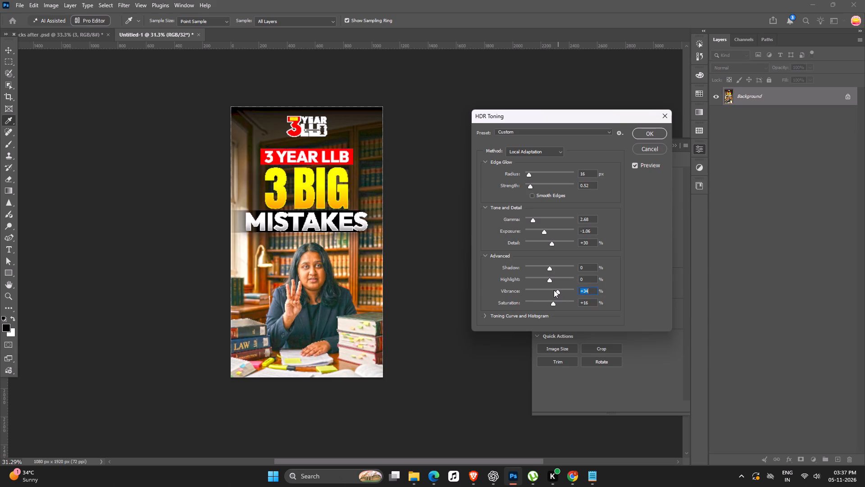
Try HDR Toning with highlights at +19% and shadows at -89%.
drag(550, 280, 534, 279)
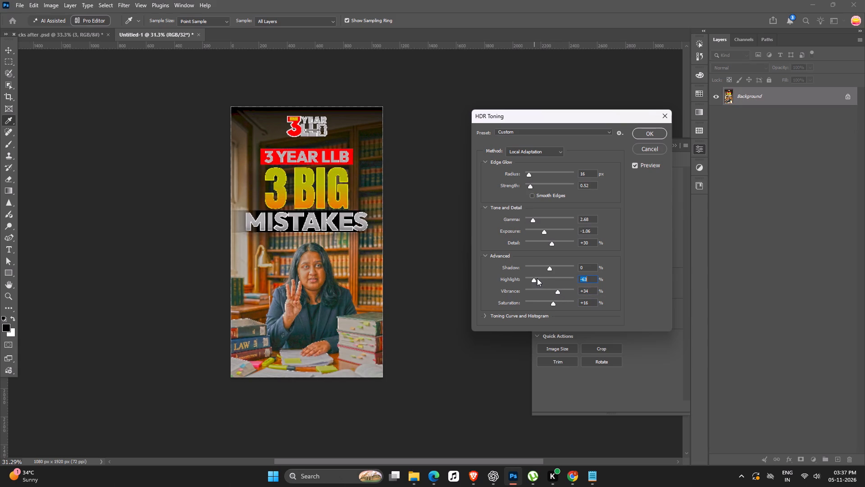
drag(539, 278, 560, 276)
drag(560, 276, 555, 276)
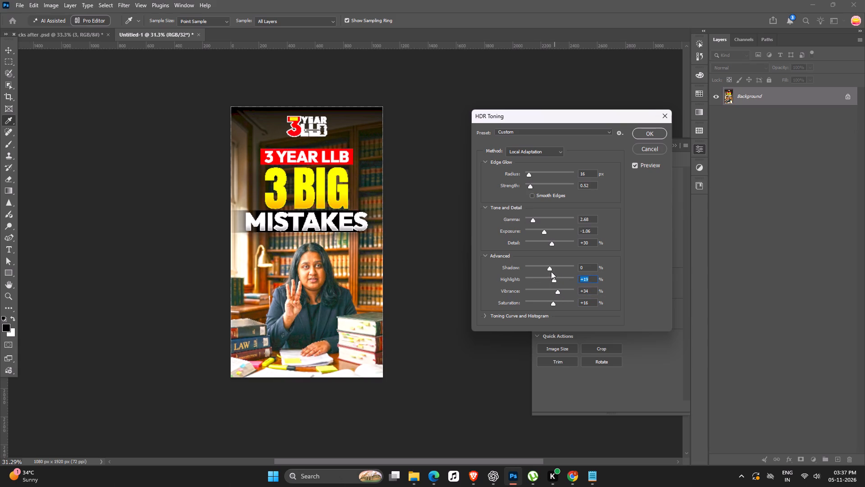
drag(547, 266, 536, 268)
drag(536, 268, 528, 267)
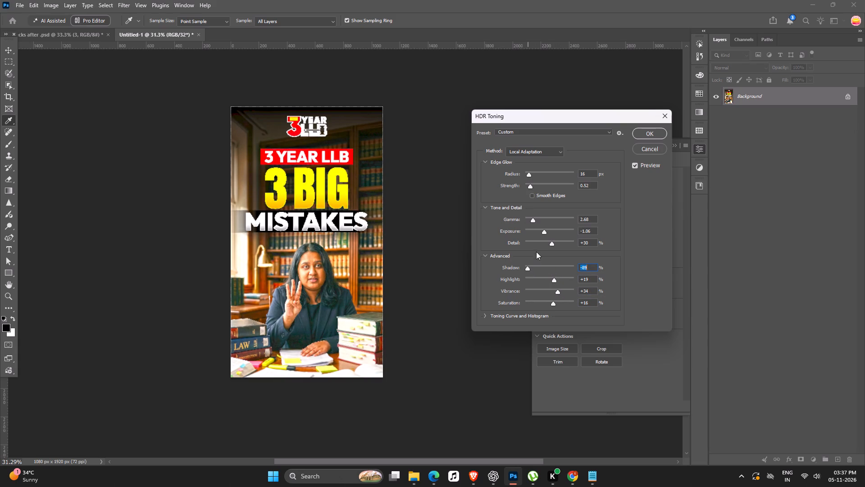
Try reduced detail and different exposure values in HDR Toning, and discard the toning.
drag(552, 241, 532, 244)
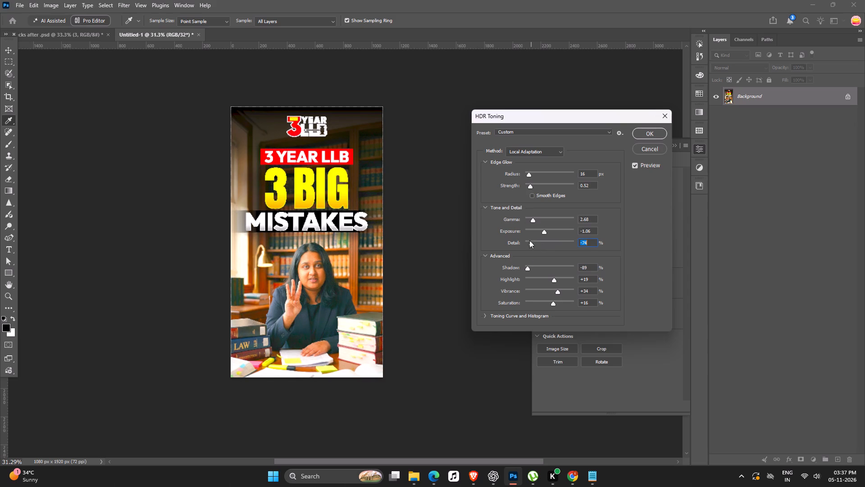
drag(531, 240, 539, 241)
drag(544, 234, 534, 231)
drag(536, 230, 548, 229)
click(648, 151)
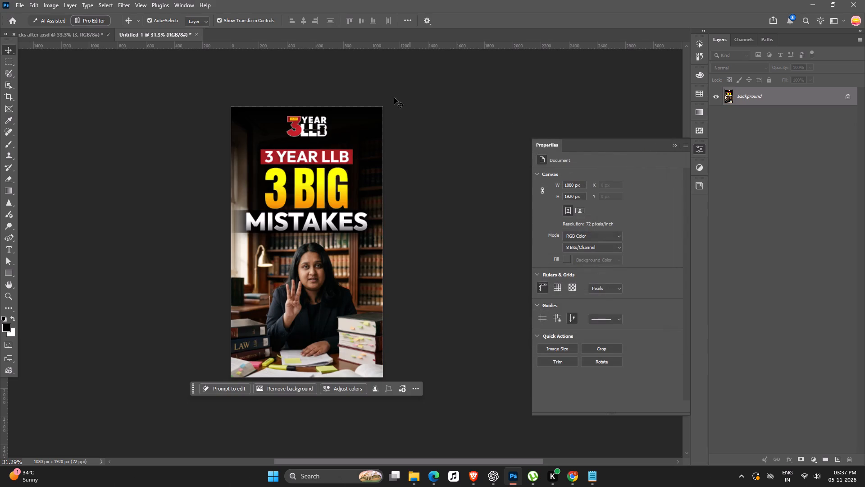
Undo back past the flattening so the 3 YEAR LLB cover has its separate layers again.
ctrl+scroll(304, 281, up, 3)
ctrl+scroll(304, 281, down, 4)
click(55, 34)
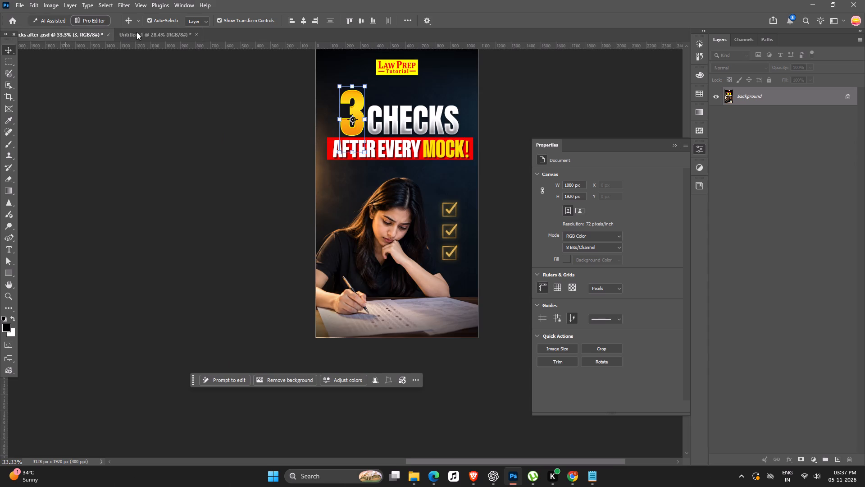
click(147, 32)
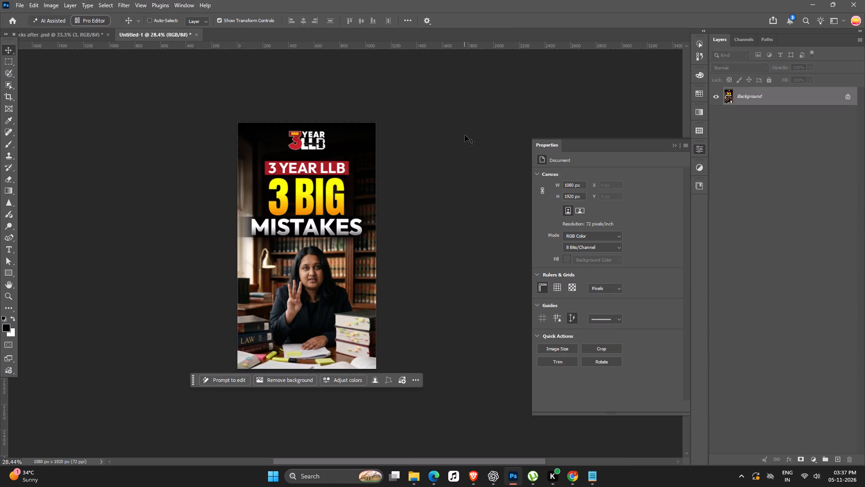
key(ctrl+z)
key(ctrl+z)
key(ctrl+z)
key(ctrl+z)
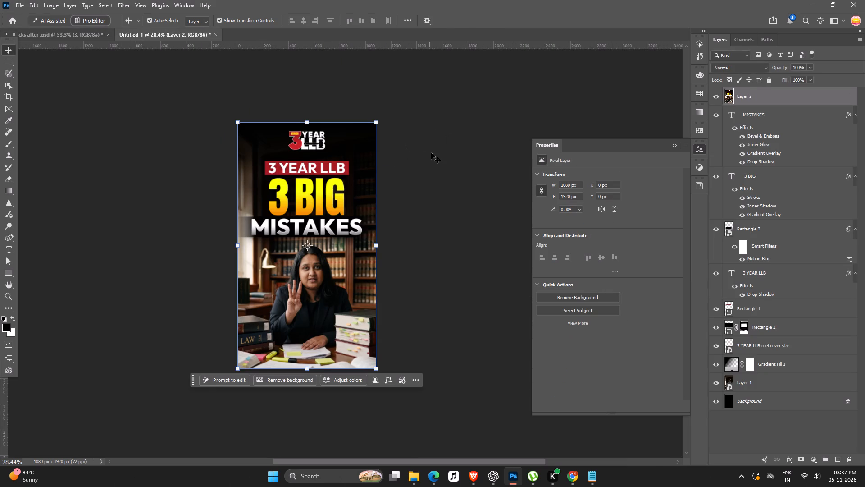
Open the merged cover image, Layer 2, in the Camera Raw Filter.
click(431, 153)
click(749, 97)
key(ctrl+shift+a)
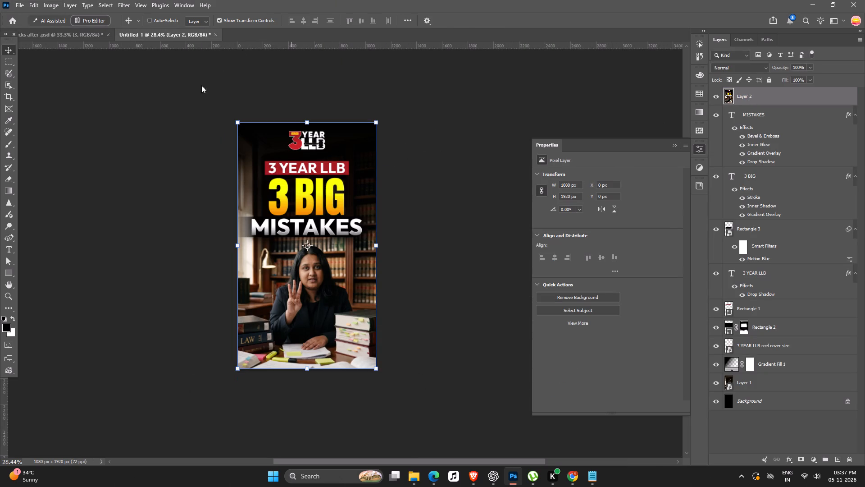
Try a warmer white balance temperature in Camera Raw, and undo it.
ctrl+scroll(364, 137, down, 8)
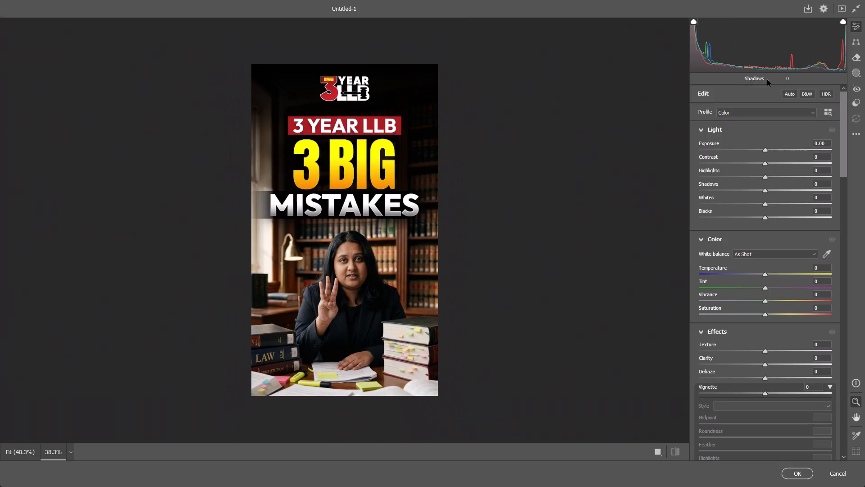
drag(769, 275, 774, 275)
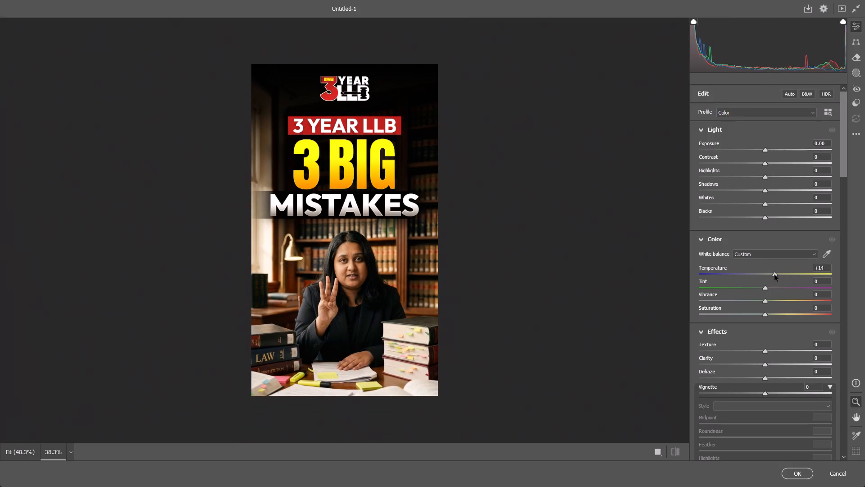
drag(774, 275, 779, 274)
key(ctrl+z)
In the Color Mixer, set saturation to reds +23, oranges +5 and yellows +10, and raise greens and aquas.
scroll(754, 336, down, 8)
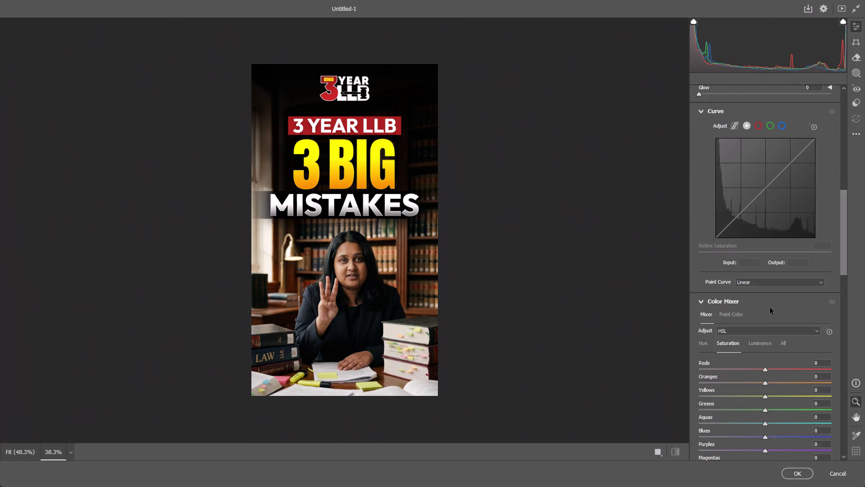
scroll(770, 311, down, 2)
drag(769, 259, 788, 260)
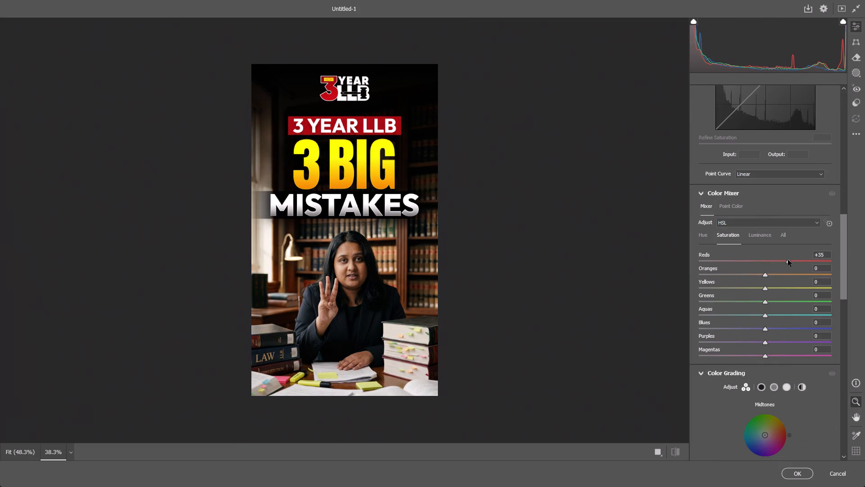
drag(788, 260, 780, 260)
click(768, 274)
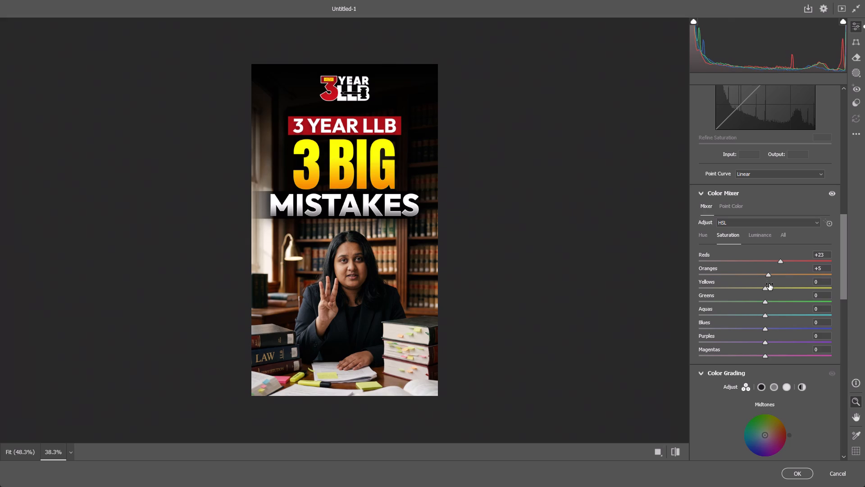
click(768, 288)
drag(766, 302, 783, 301)
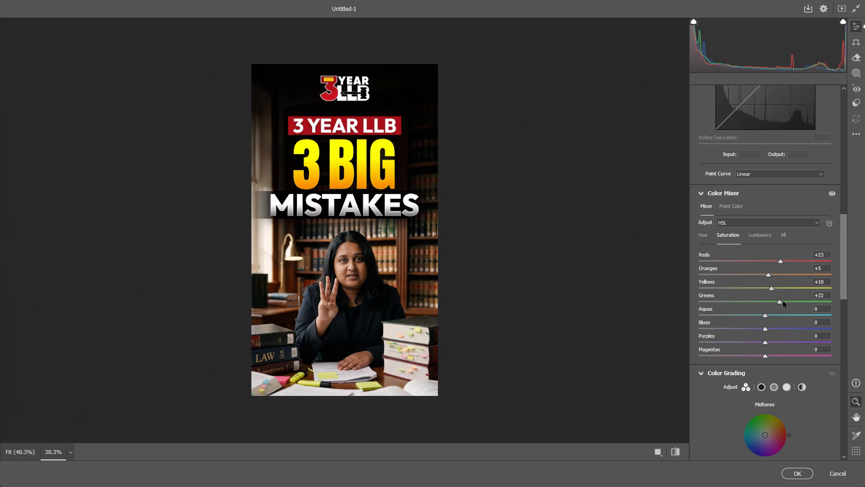
drag(783, 301, 784, 301)
drag(767, 314, 777, 314)
Adjust the light settings to contrast -10, shadows +56, whites +38 and blacks +43.
scroll(746, 302, up, 10)
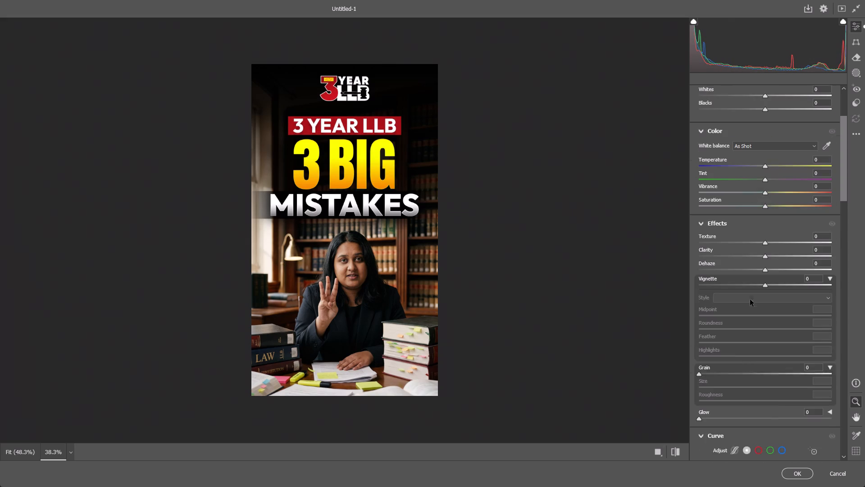
scroll(750, 299, up, 2)
drag(766, 160, 764, 165)
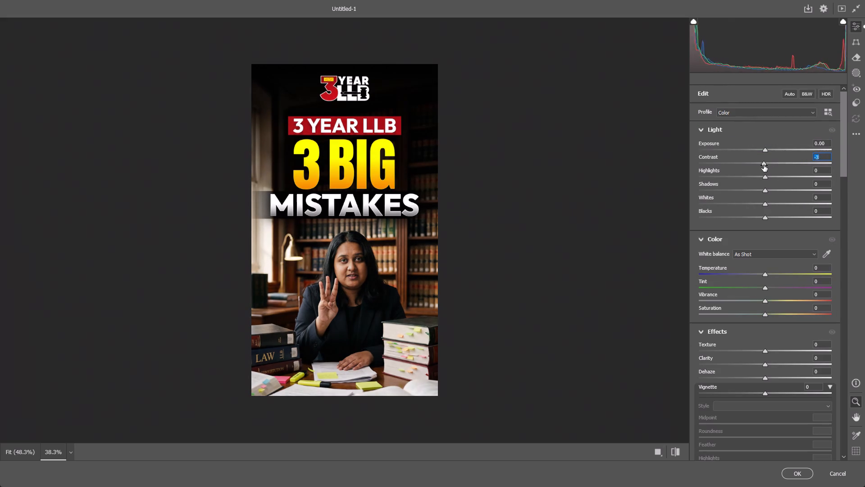
drag(764, 165, 761, 168)
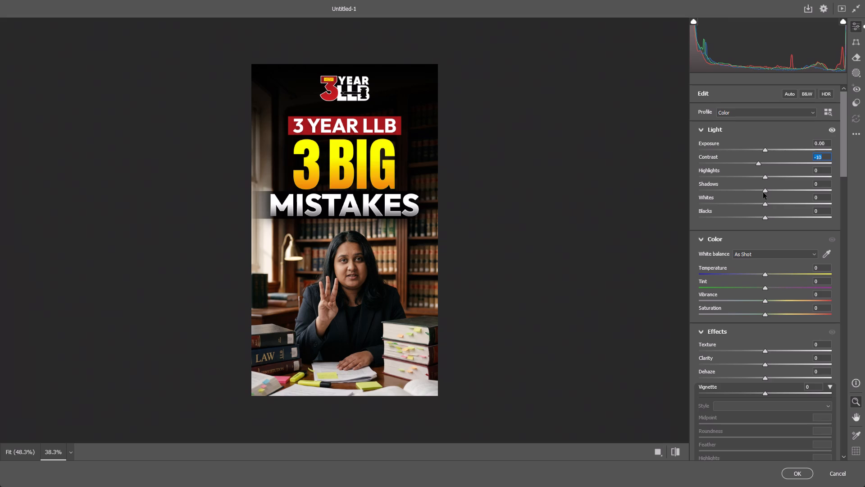
drag(763, 193, 799, 188)
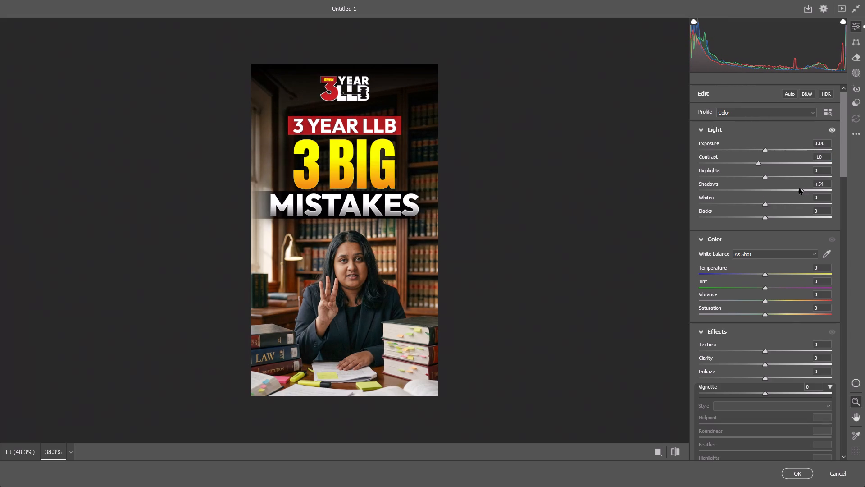
drag(799, 188, 800, 188)
drag(767, 205, 786, 203)
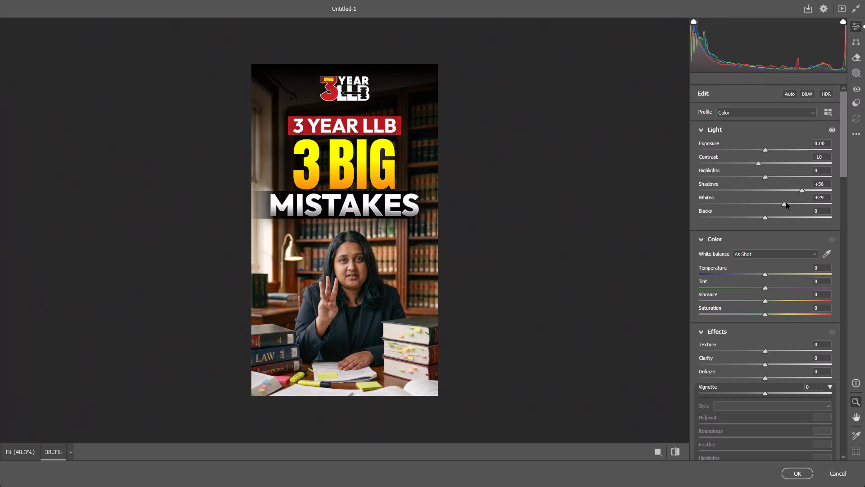
drag(786, 203, 801, 199)
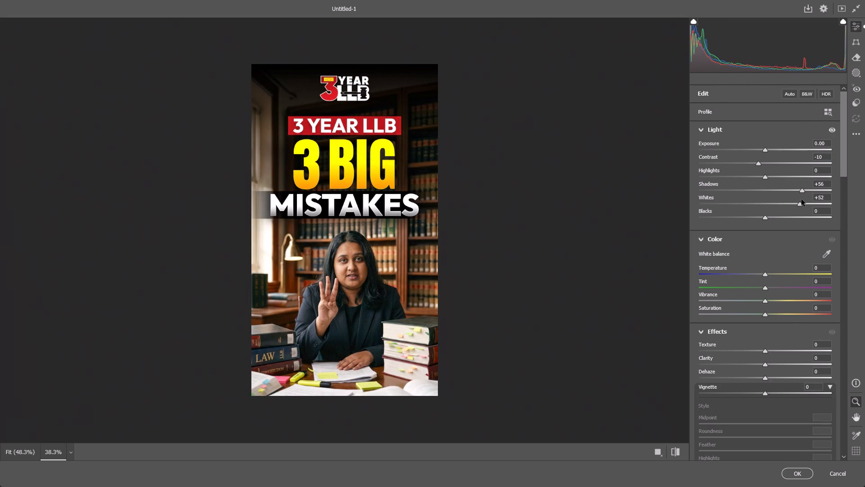
drag(801, 199, 792, 199)
drag(767, 219, 783, 218)
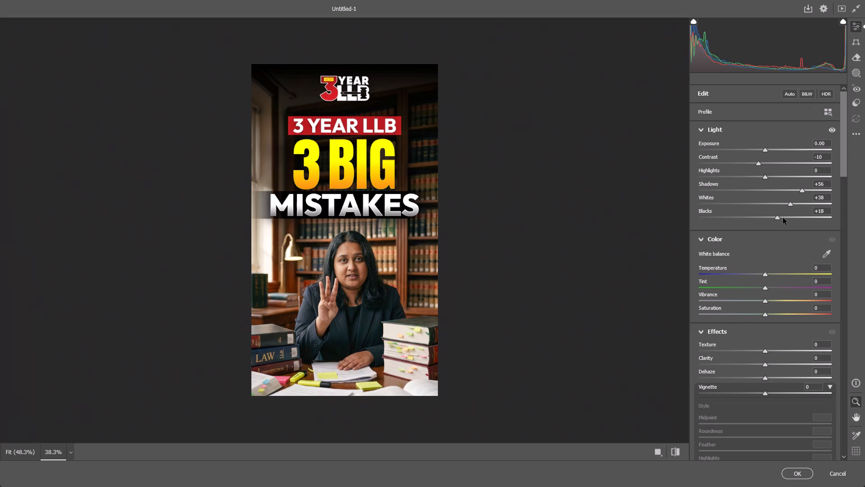
drag(783, 218, 799, 214)
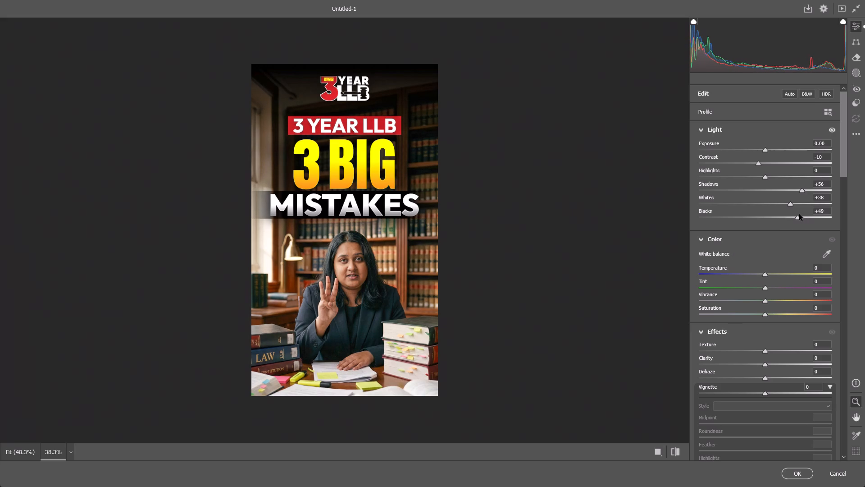
drag(799, 214, 795, 214)
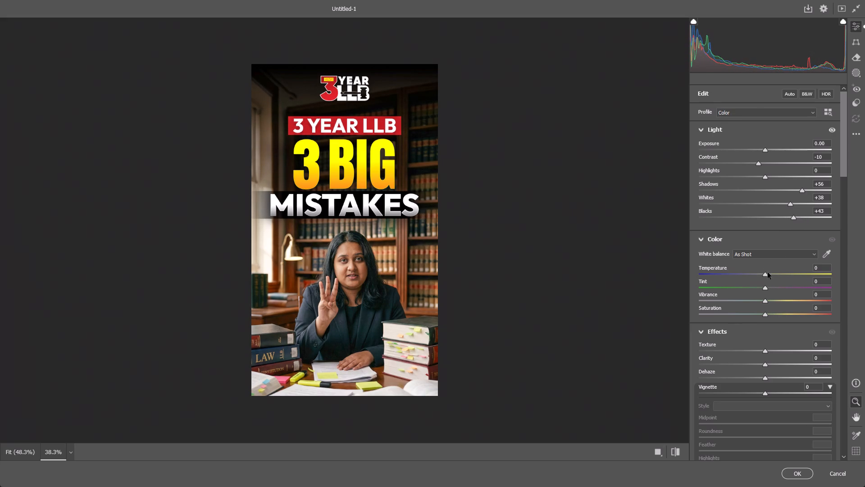
Adjust the color settings to temperature +6, tint +1, vibrance +20 and saturation +7.
drag(768, 272, 772, 270)
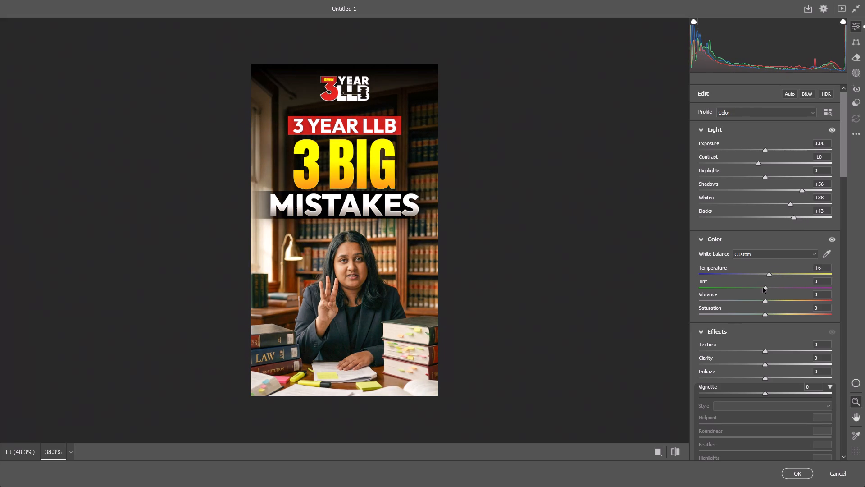
click(766, 287)
drag(765, 301, 787, 296)
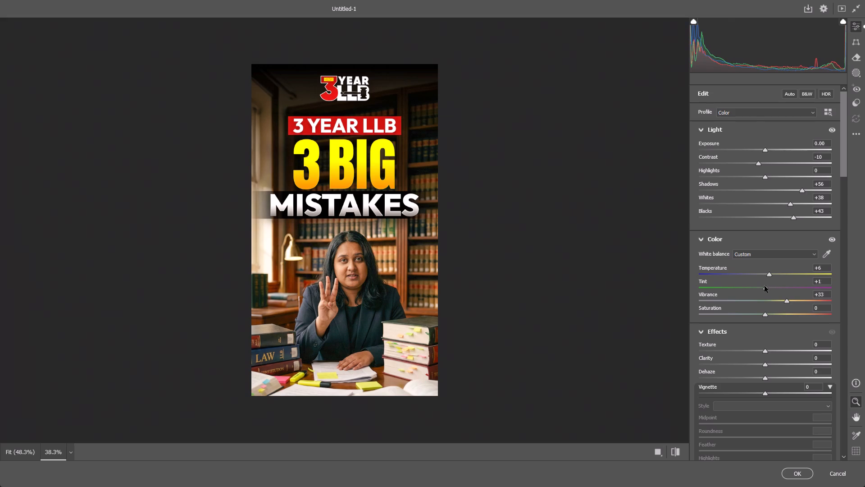
click(765, 286)
drag(765, 314, 773, 313)
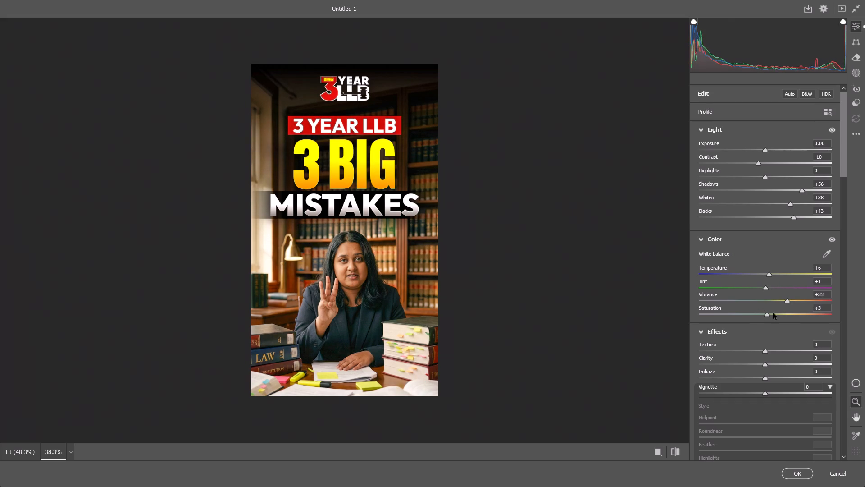
drag(773, 313, 784, 310)
drag(783, 310, 777, 310)
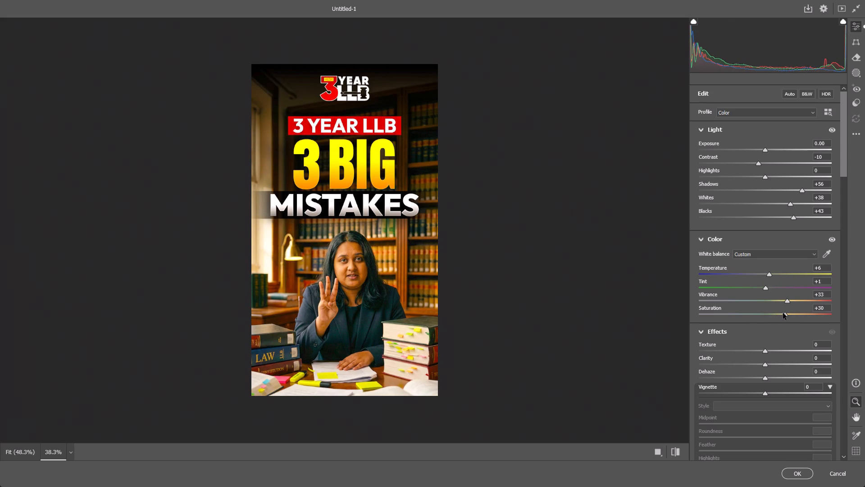
drag(783, 313, 769, 315)
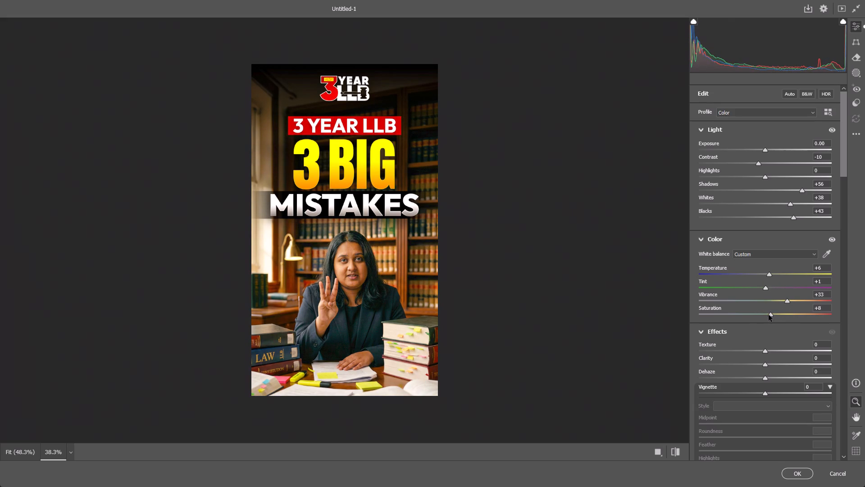
drag(769, 315, 768, 315)
drag(787, 303, 778, 303)
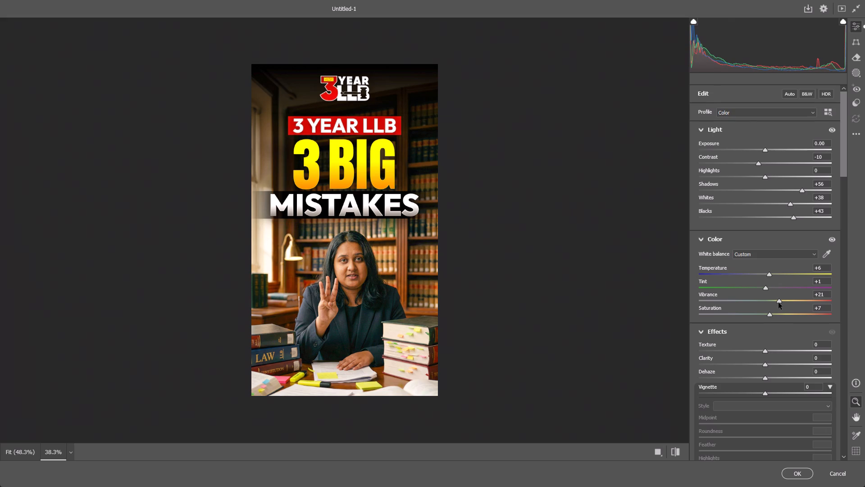
drag(778, 303, 778, 302)
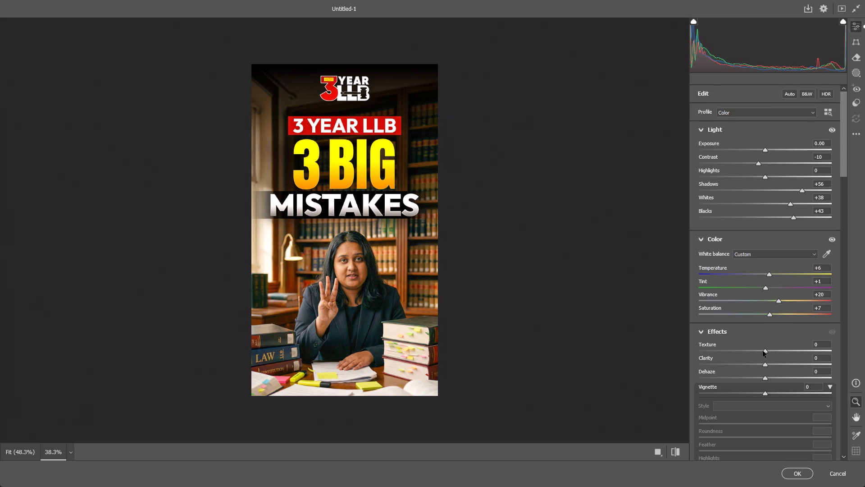
Sharpen the cover's detail with texture +32 and clarity +29.
drag(764, 350, 785, 345)
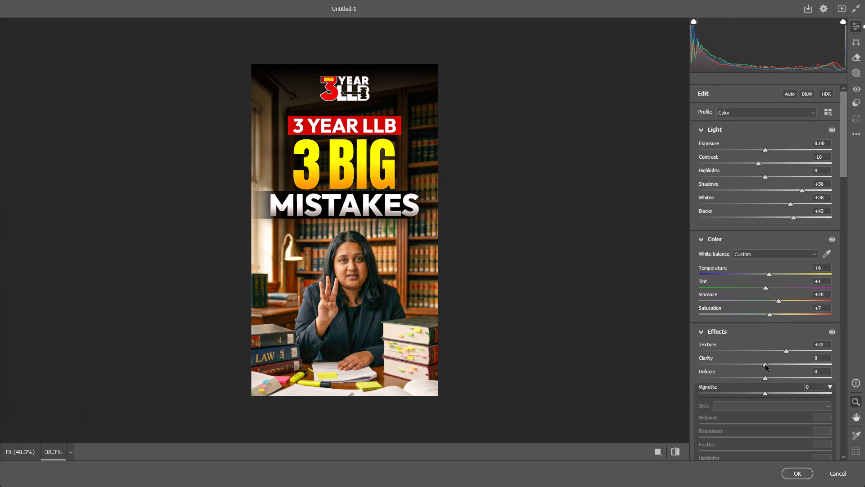
drag(766, 365, 802, 359)
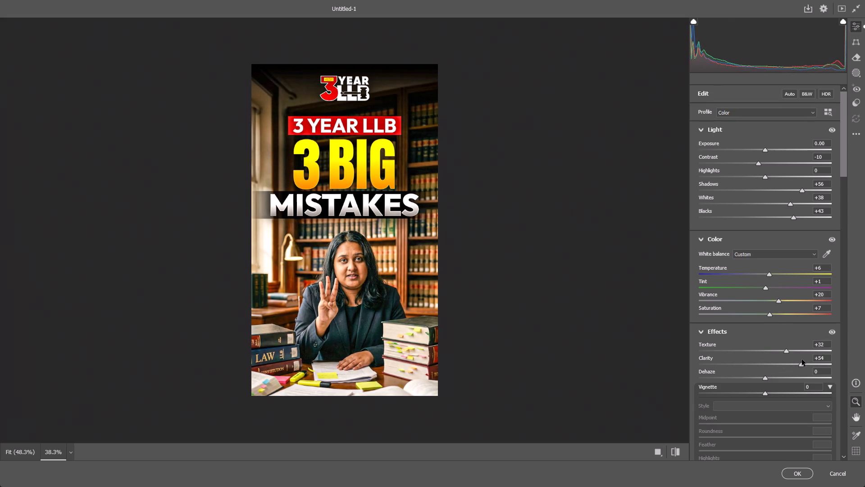
drag(802, 359, 785, 359)
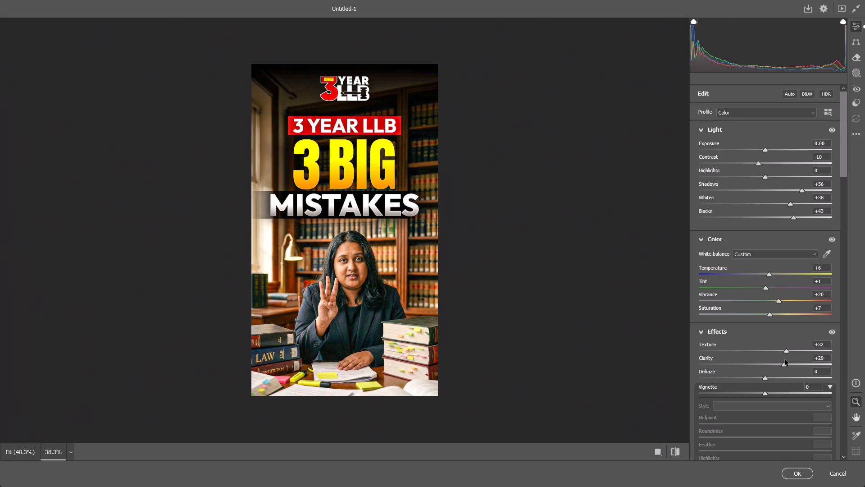
Refine the effects to clarity +22, dehaze +27 and texture +14.
drag(785, 359, 780, 361)
drag(764, 378, 782, 378)
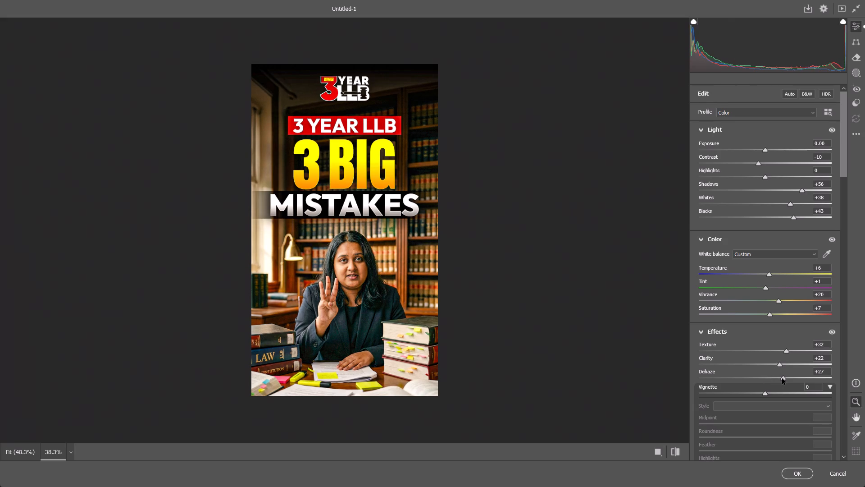
drag(782, 378, 782, 378)
drag(784, 350, 773, 349)
Darken the cover's edges with a vignette of -33, midpoint 64, roundness +32 and feather 68.
drag(767, 390, 747, 390)
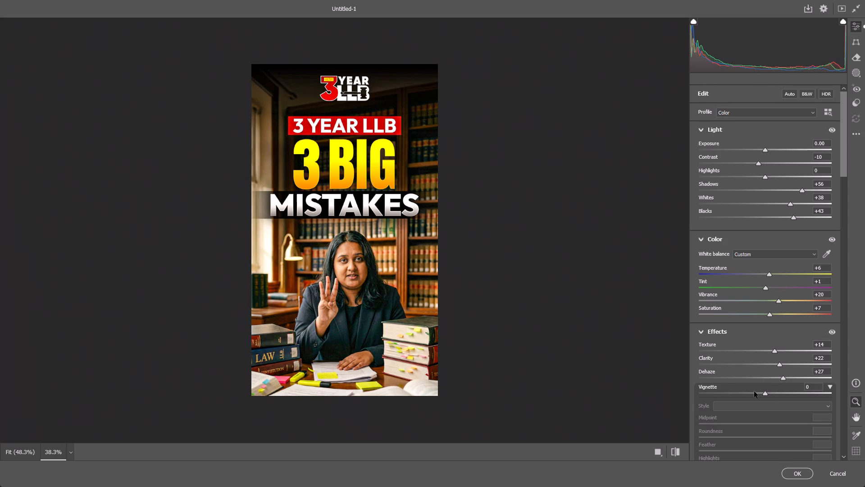
drag(767, 394, 747, 394)
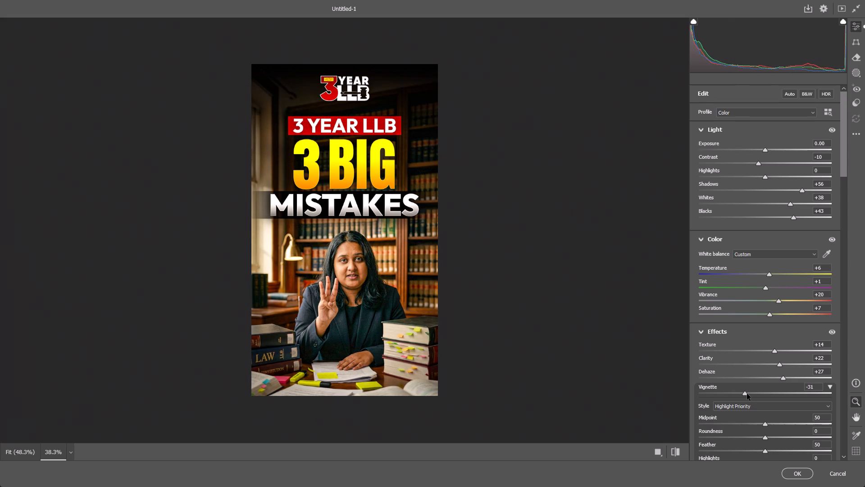
drag(747, 394, 746, 394)
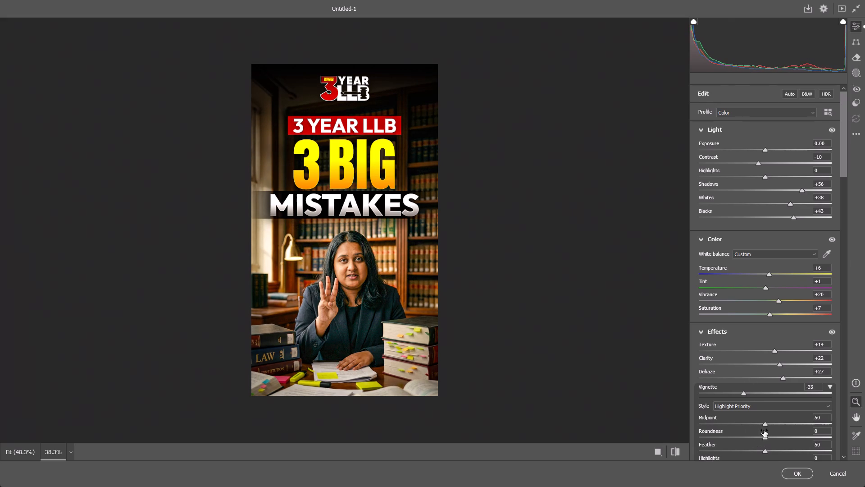
drag(766, 424, 785, 420)
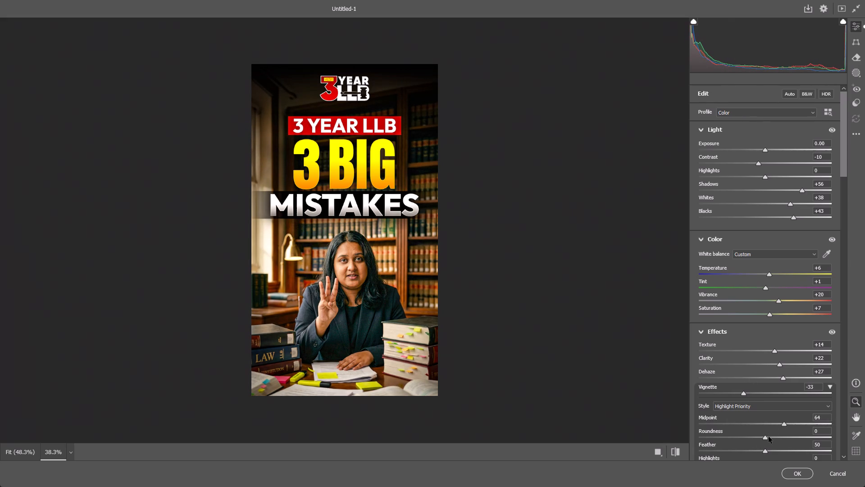
drag(768, 436, 789, 437)
scroll(773, 447, down, 1)
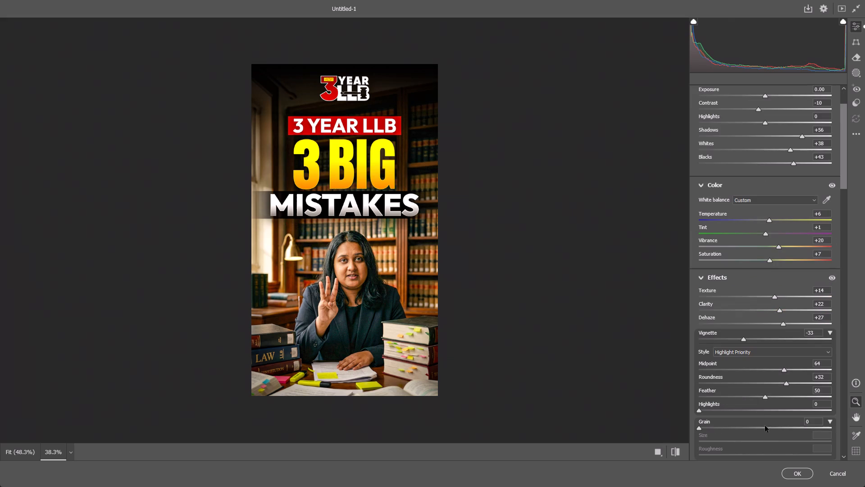
drag(766, 394, 769, 391)
drag(769, 391, 789, 392)
Add a glow of 29 and film grain of 26 to the cover.
scroll(737, 401, down, 2)
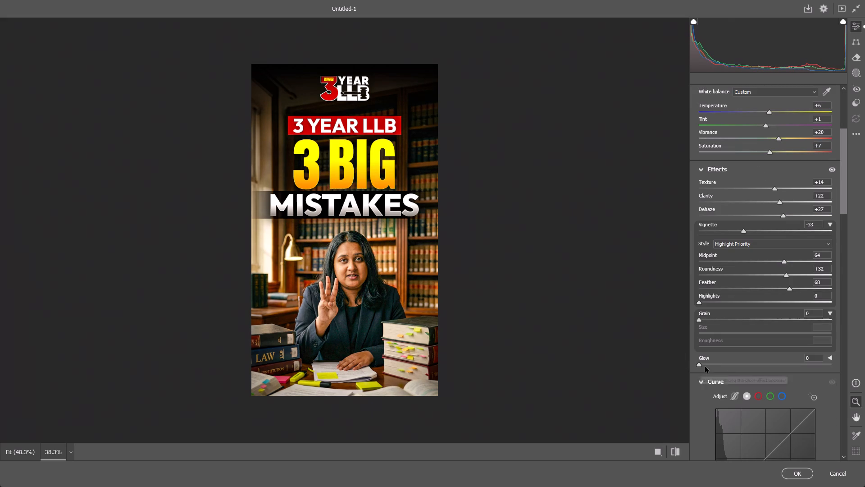
drag(698, 364, 738, 364)
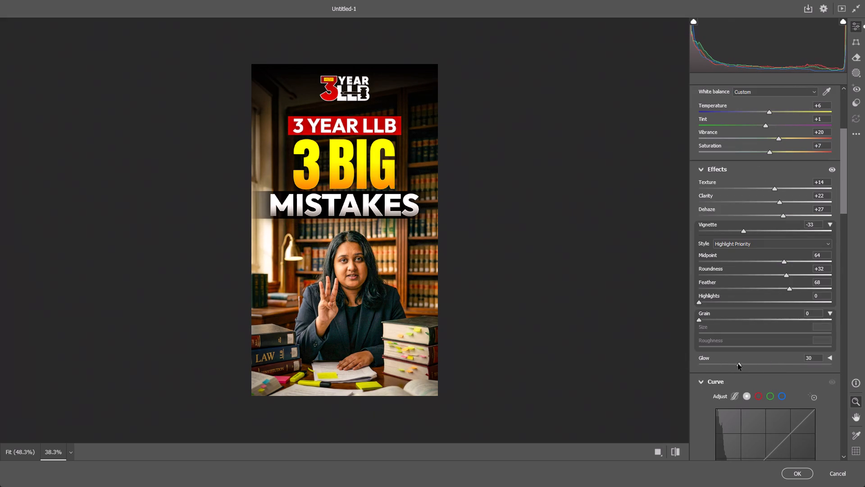
drag(738, 364, 736, 364)
drag(701, 321, 739, 314)
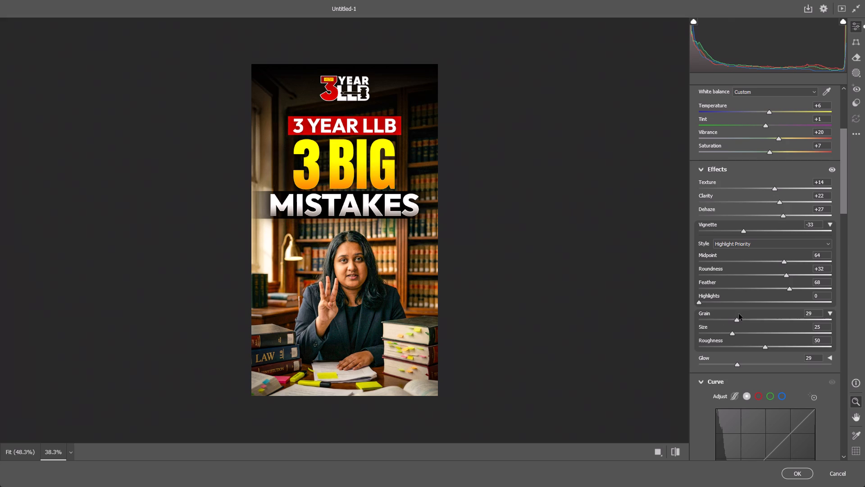
drag(739, 314, 735, 317)
scroll(724, 358, down, 1)
Set the cover's sharpening to 55, keep noise reduction at 0, and apply the Camera Raw adjustments.
scroll(724, 358, down, 5)
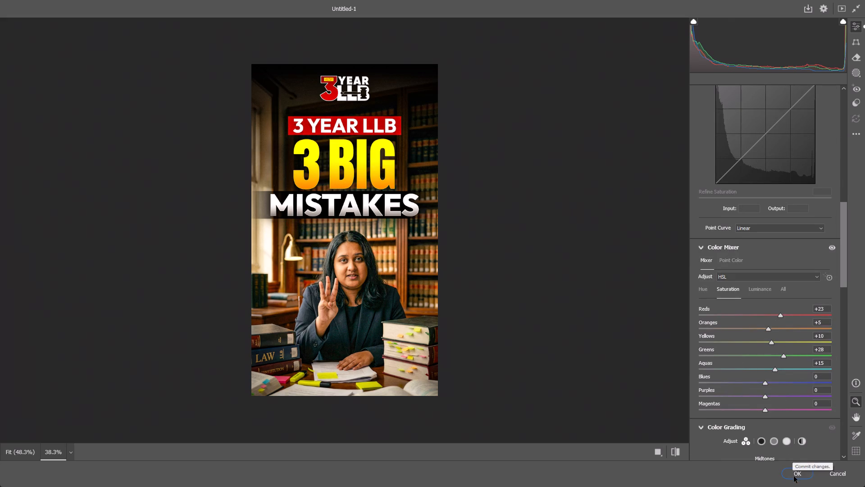
drag(794, 476, 764, 349)
scroll(764, 349, down, 2)
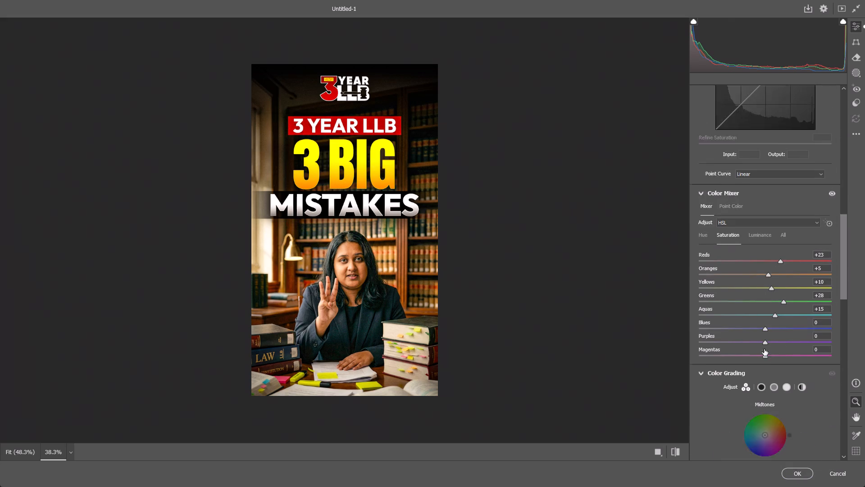
scroll(764, 349, down, 4)
drag(699, 346, 711, 344)
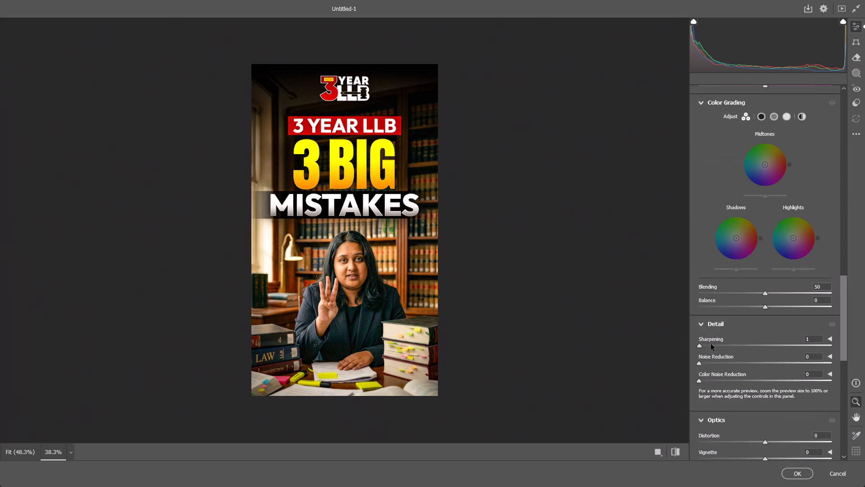
drag(711, 344, 748, 340)
drag(701, 363, 717, 363)
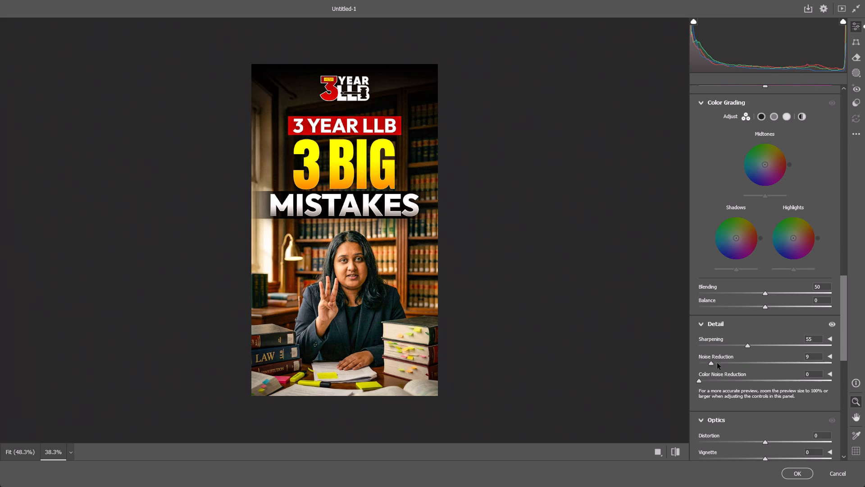
drag(717, 363, 692, 359)
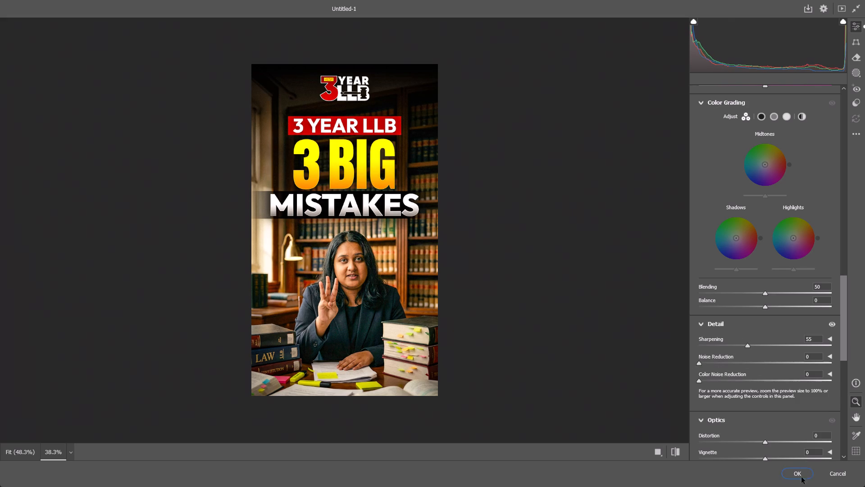
click(794, 472)
click(442, 330)
ctrl+scroll(327, 304, up, 2)
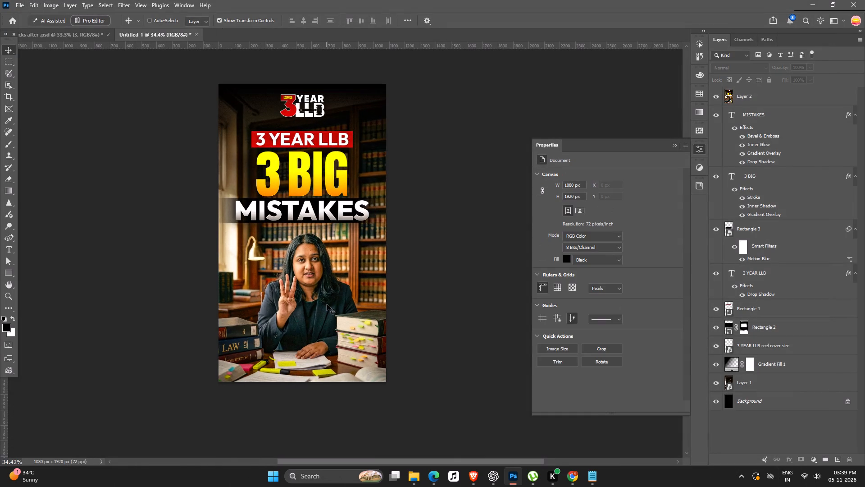
ctrl+click(327, 304)
click(405, 174)
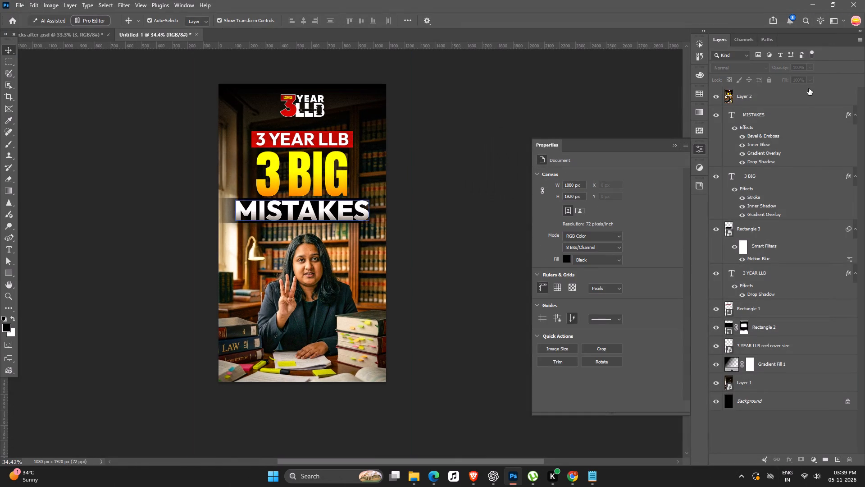
Export the cover as a 1080 x 1920 JPG named R5 in the 5-11 folder.
click(809, 88)
key(ctrl+alt+shift+w)
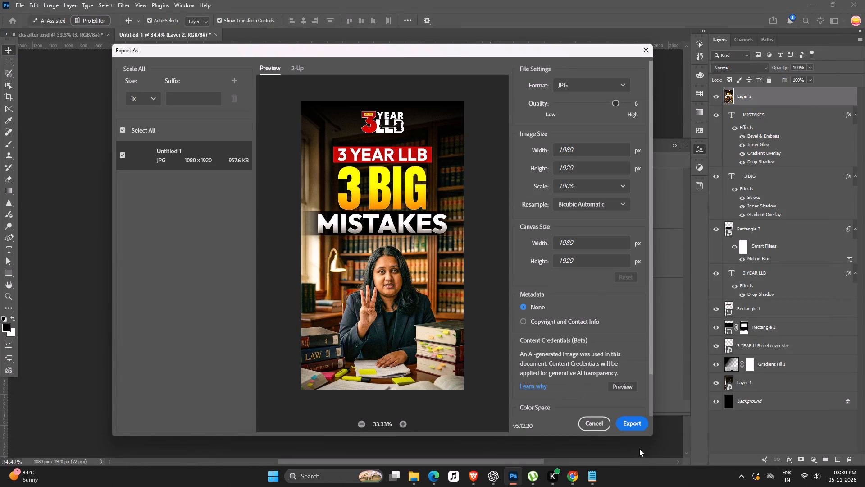
click(635, 423)
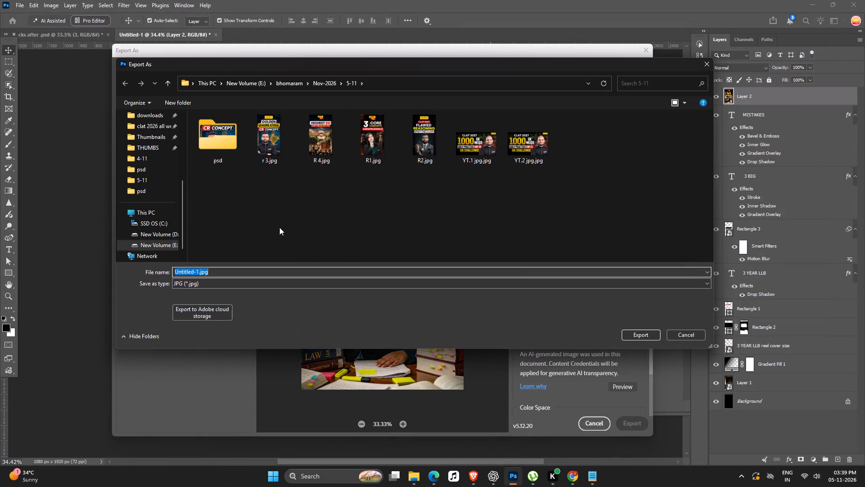
click(196, 274)
drag(198, 273, 182, 277)
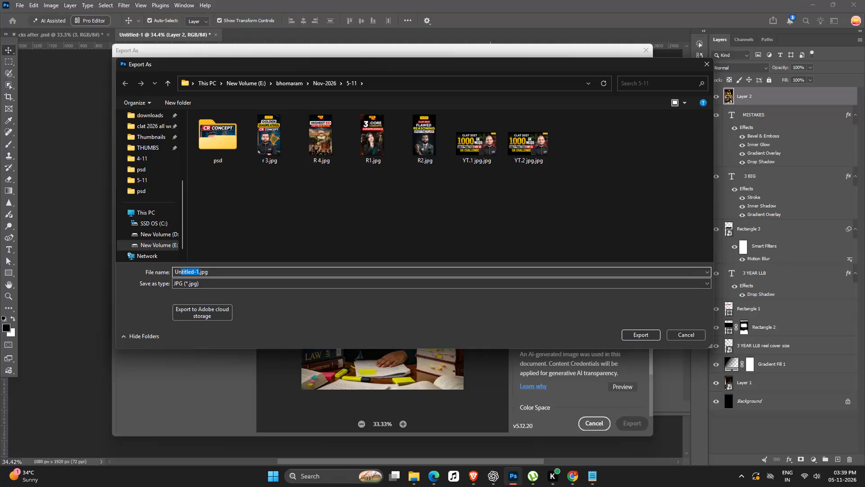
drag(182, 277, 148, 285)
key(BackSpace)
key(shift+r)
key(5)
key(Return)
Dismiss the request-limit notice in ChatGPT and switch to the LPT Design Sheet in Chrome.
key(alt+Tab)
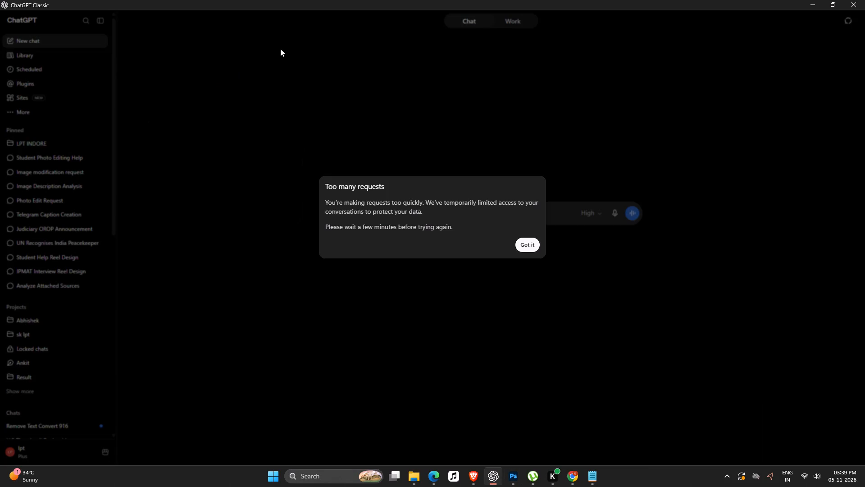
click(524, 245)
click(568, 473)
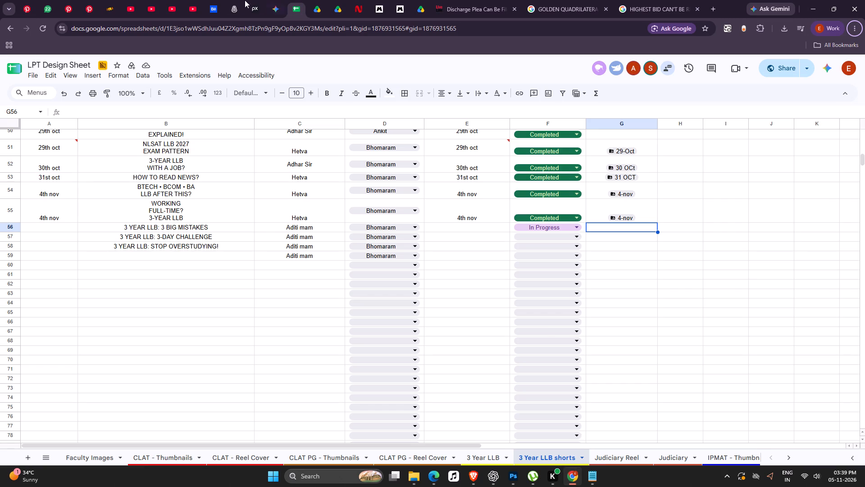